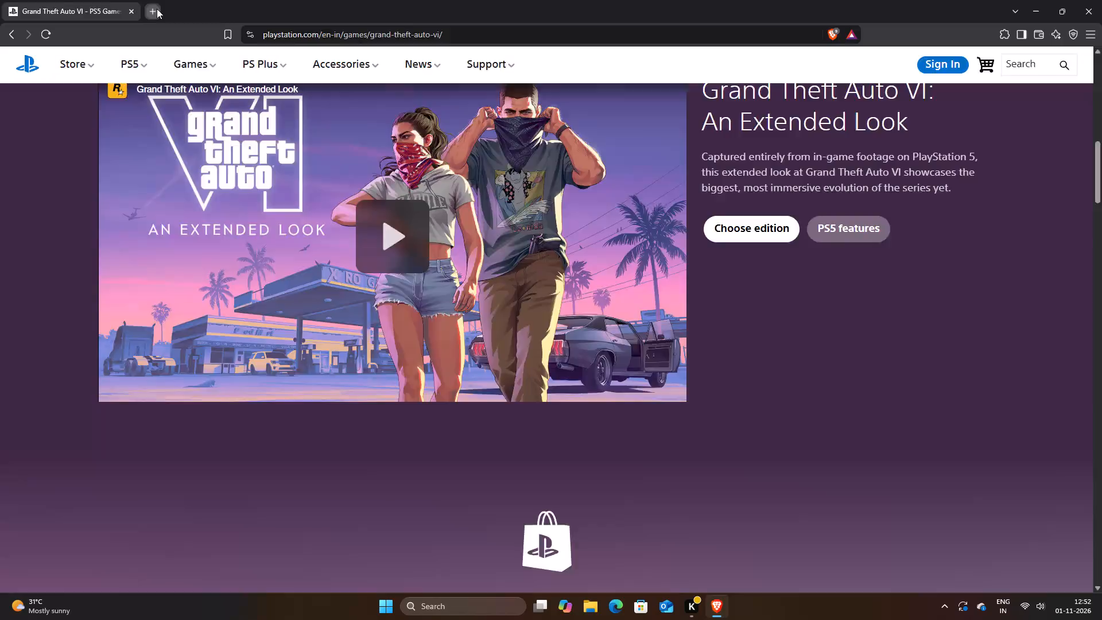
Close the Grand Theft Auto VI page and look up "canva" from a new browser tab.
{"action": "left_click", "coordinate": [128, 11]}
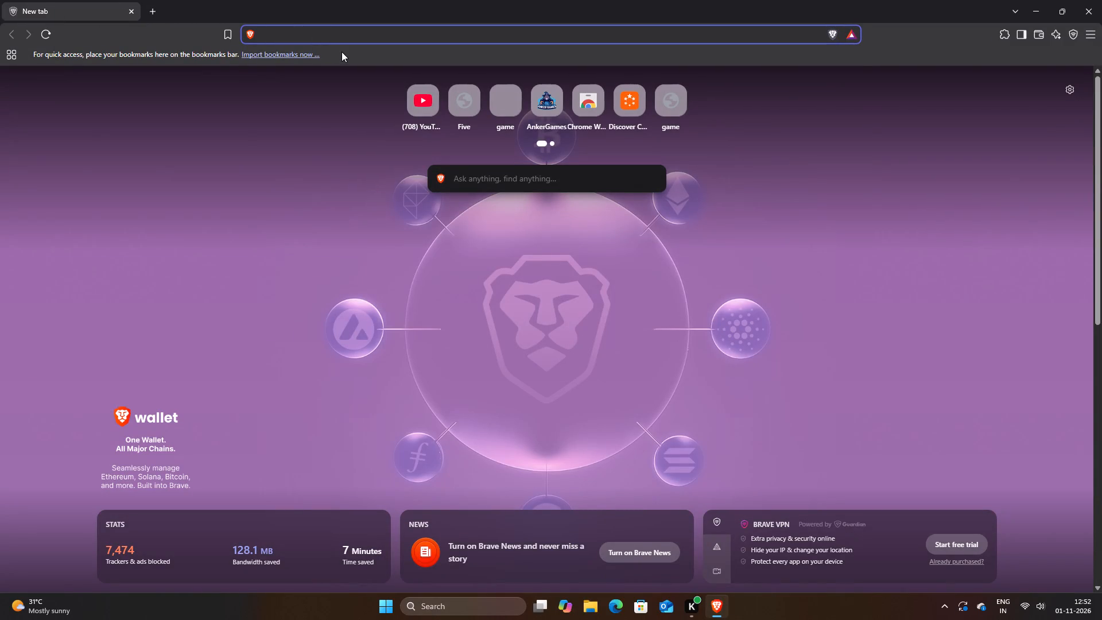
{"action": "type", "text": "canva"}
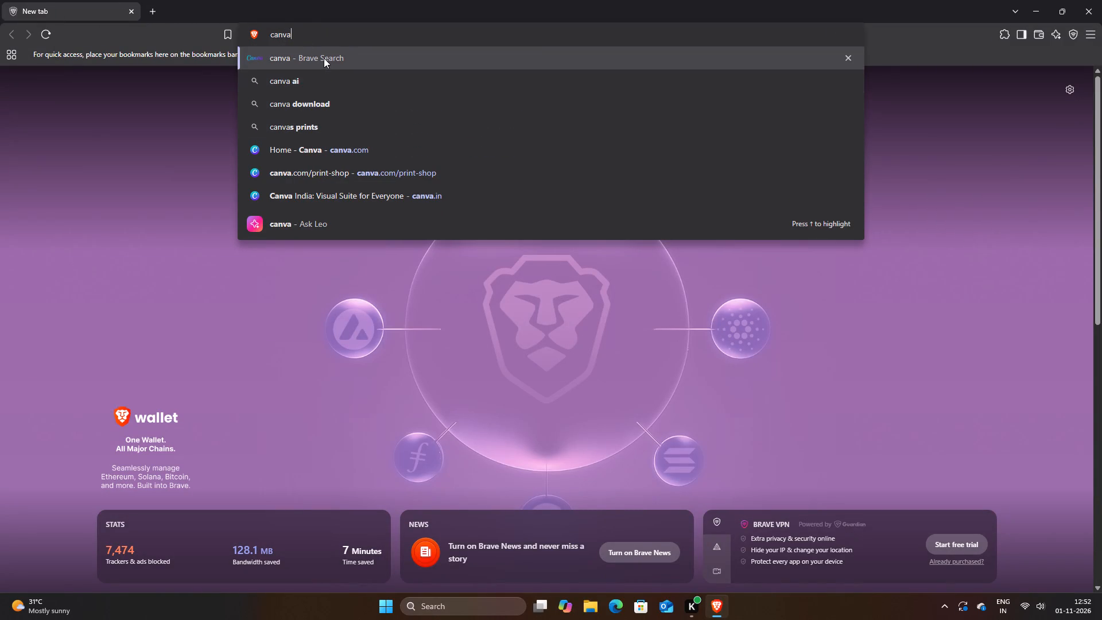
Run the web search for "canva" and open the Canva home page from the results.
{"action": "left_click", "coordinate": [324, 58]}
{"action": "left_click", "coordinate": [204, 168]}
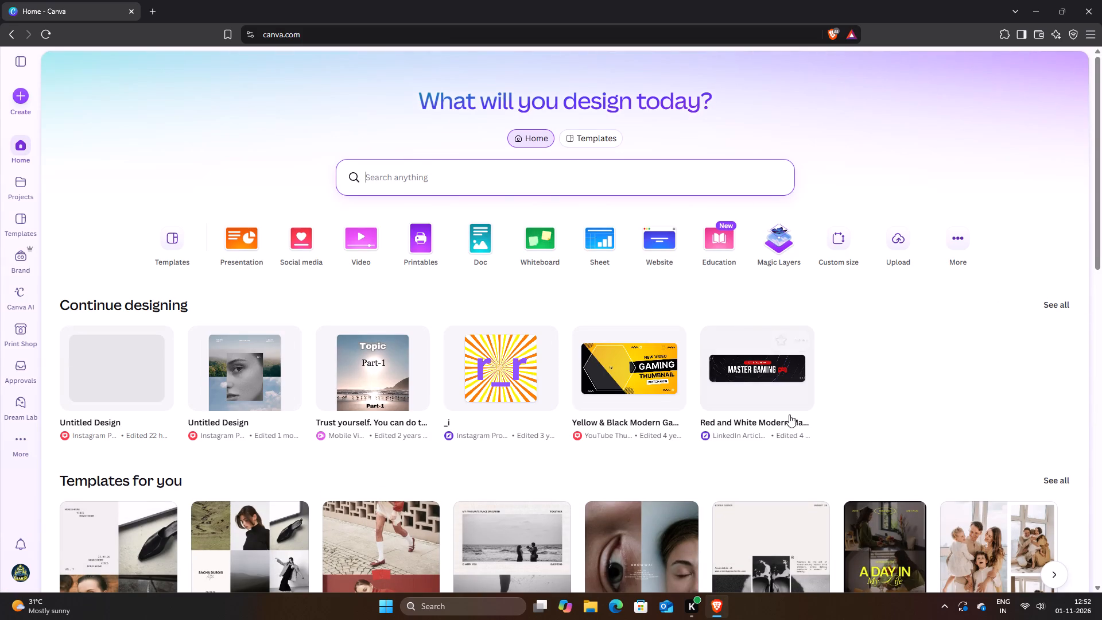
Create a new Instagram Post (4:5) design in Canva.
{"action": "scroll", "coordinate": [747, 412], "scroll_direction": "down", "scroll_amount": 6}
{"action": "scroll", "coordinate": [717, 457], "scroll_direction": "up", "scroll_amount": 6}
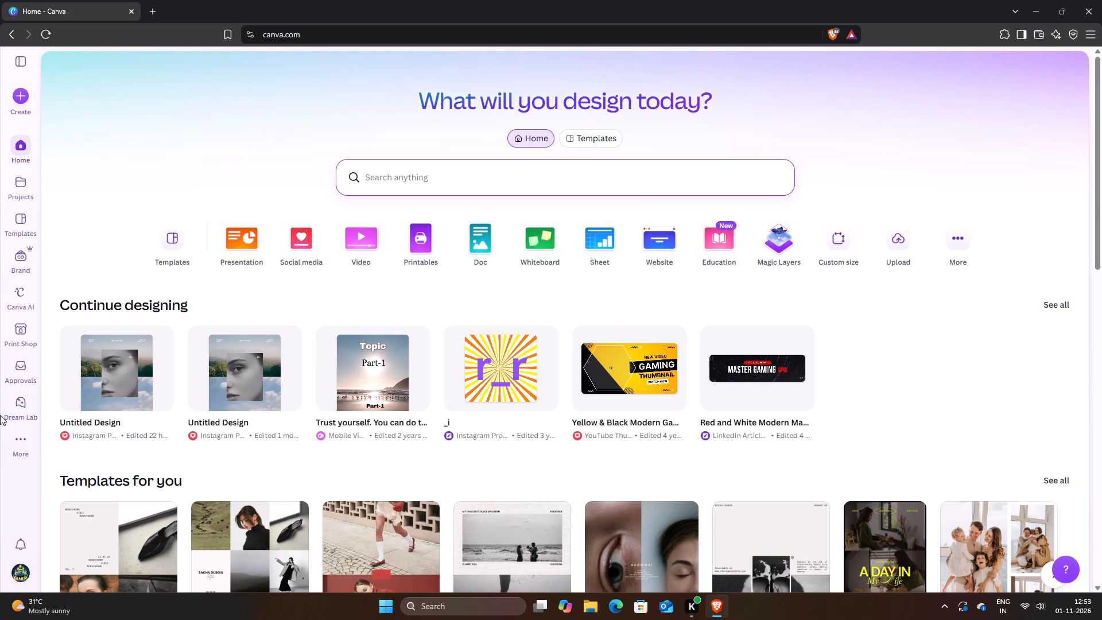
{"action": "left_click", "coordinate": [30, 190]}
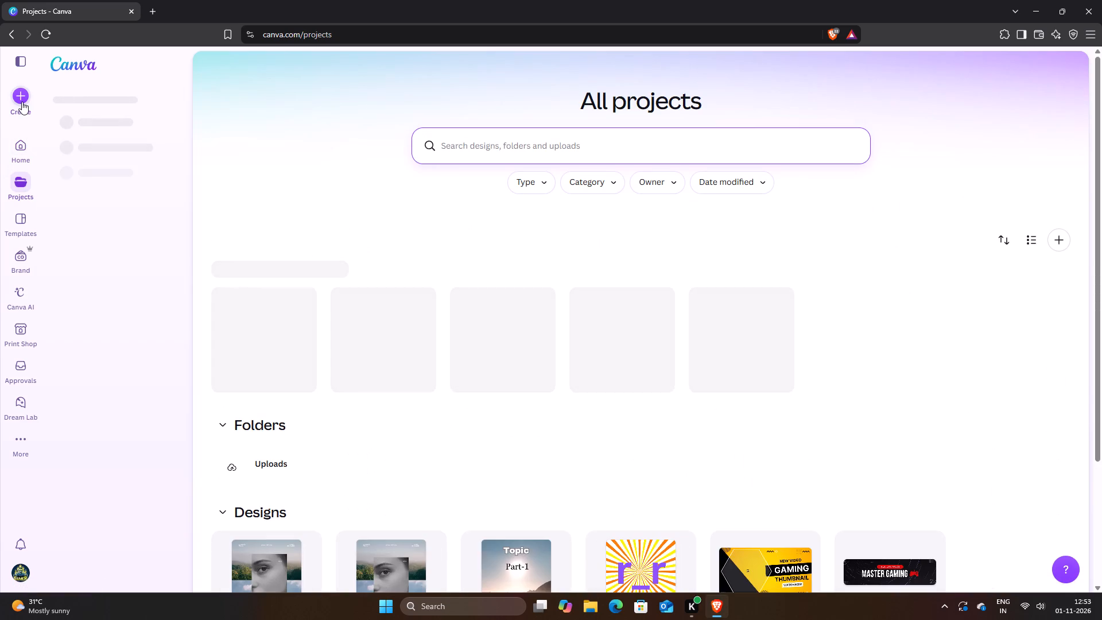
{"action": "left_click", "coordinate": [22, 102]}
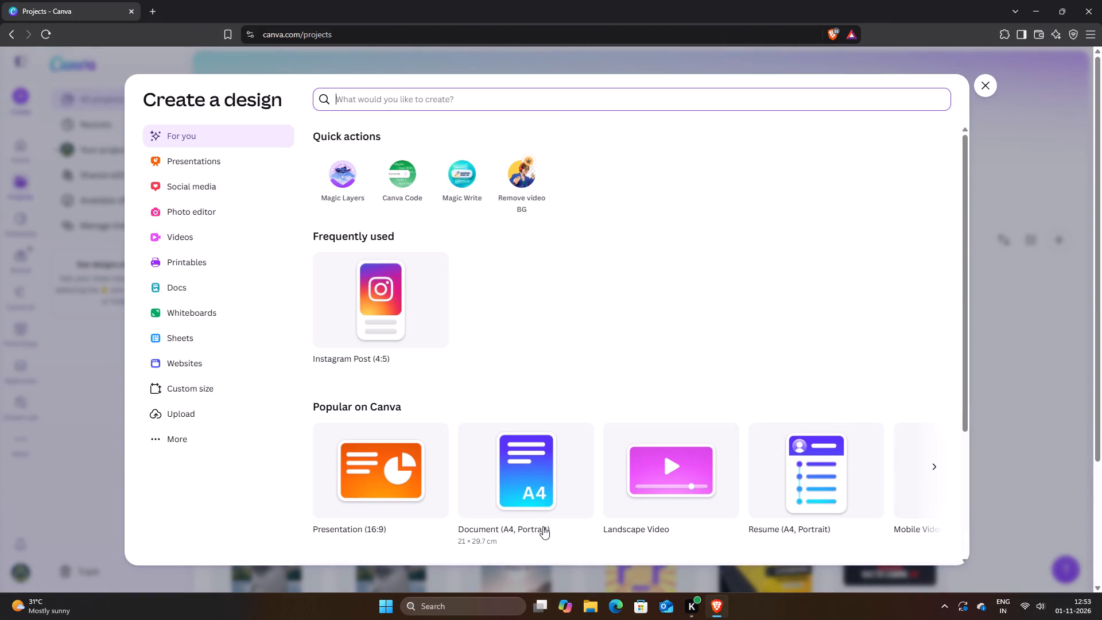
{"action": "left_click", "coordinate": [371, 317]}
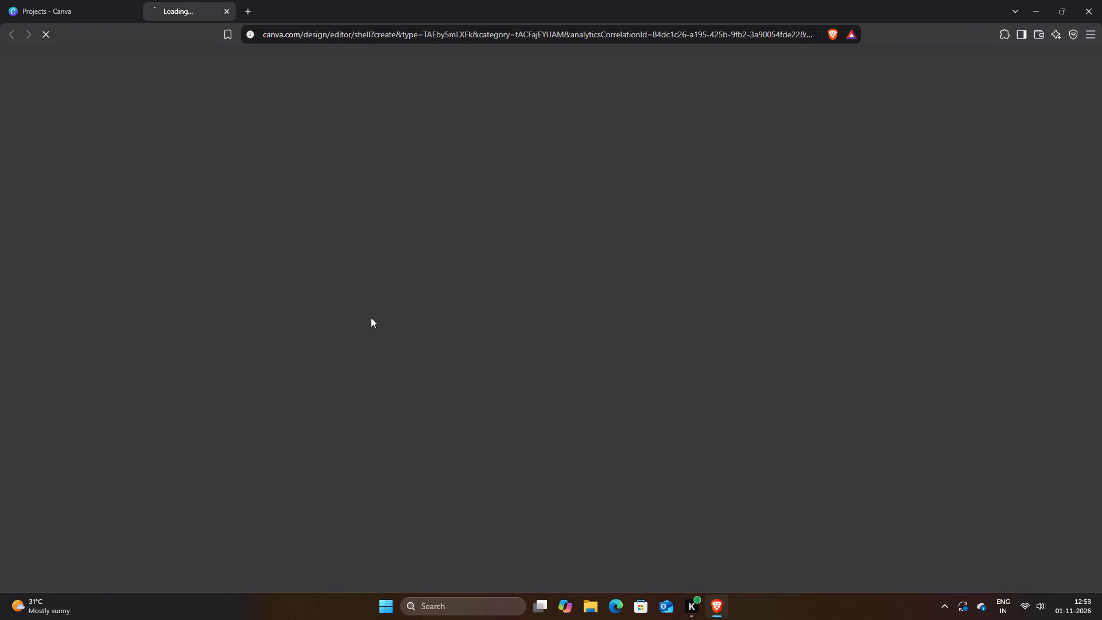
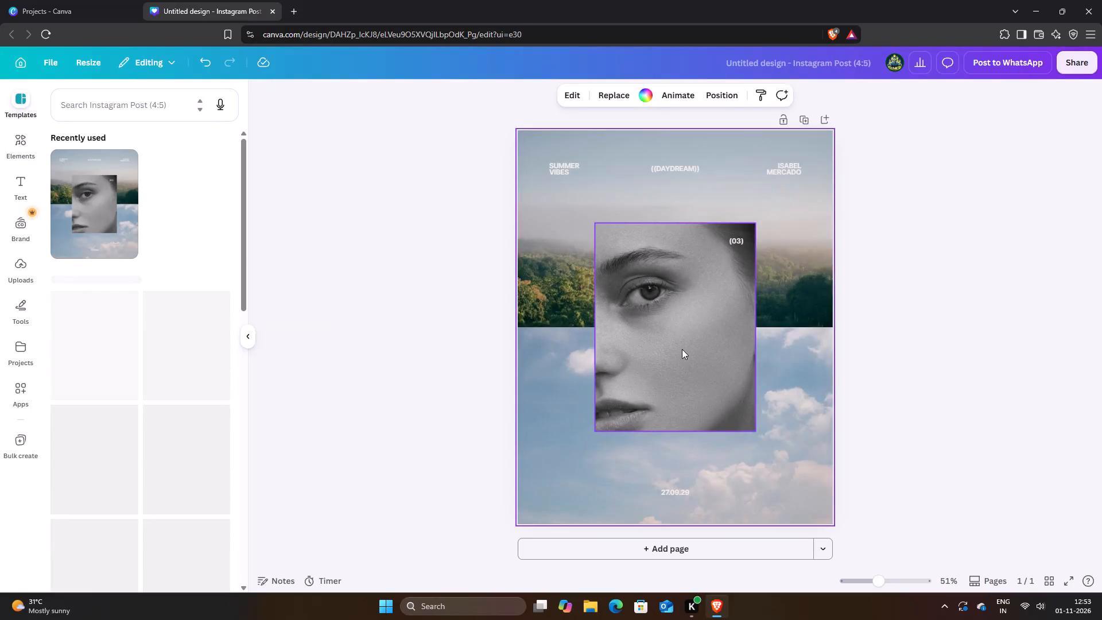
Move the black-and-white portrait photo slightly lower and to the left on the first page.
{"action": "left_click_drag", "start_coordinate": [682, 349], "coordinate": [642, 355]}
{"action": "left_click_drag", "start_coordinate": [642, 355], "coordinate": [659, 373]}
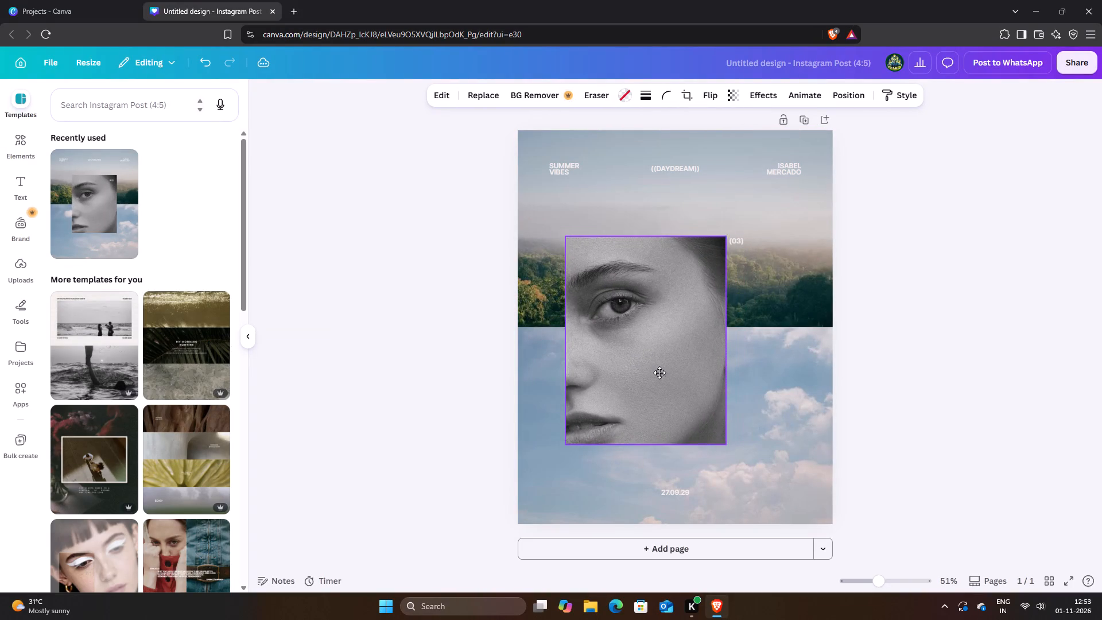
{"action": "left_click_drag", "start_coordinate": [659, 373], "coordinate": [666, 377]}
{"action": "left_click", "coordinate": [689, 172]}
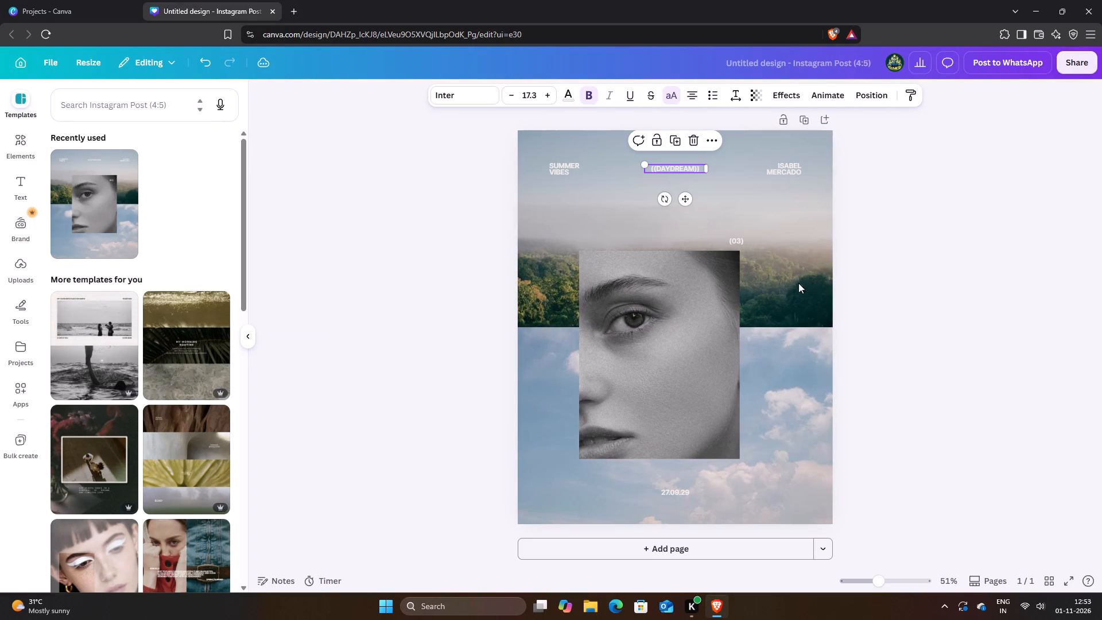
Look through the suggested Instagram Post templates for design ideas.
{"action": "scroll", "coordinate": [84, 384], "scroll_direction": "down", "scroll_amount": 5}
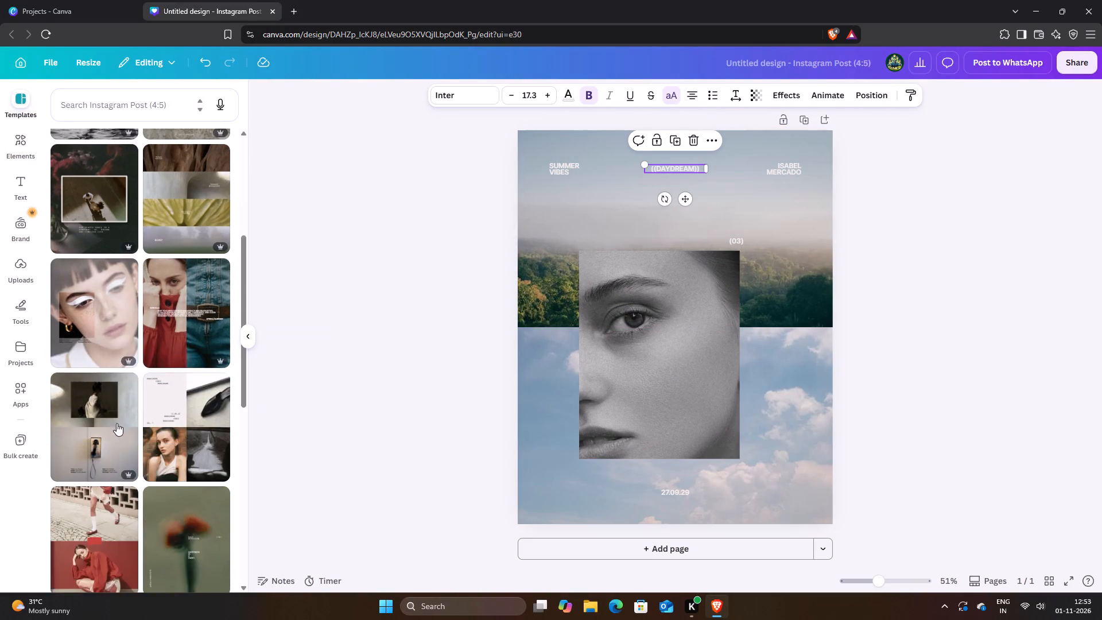
{"action": "scroll", "coordinate": [126, 459], "scroll_direction": "down", "scroll_amount": 10}
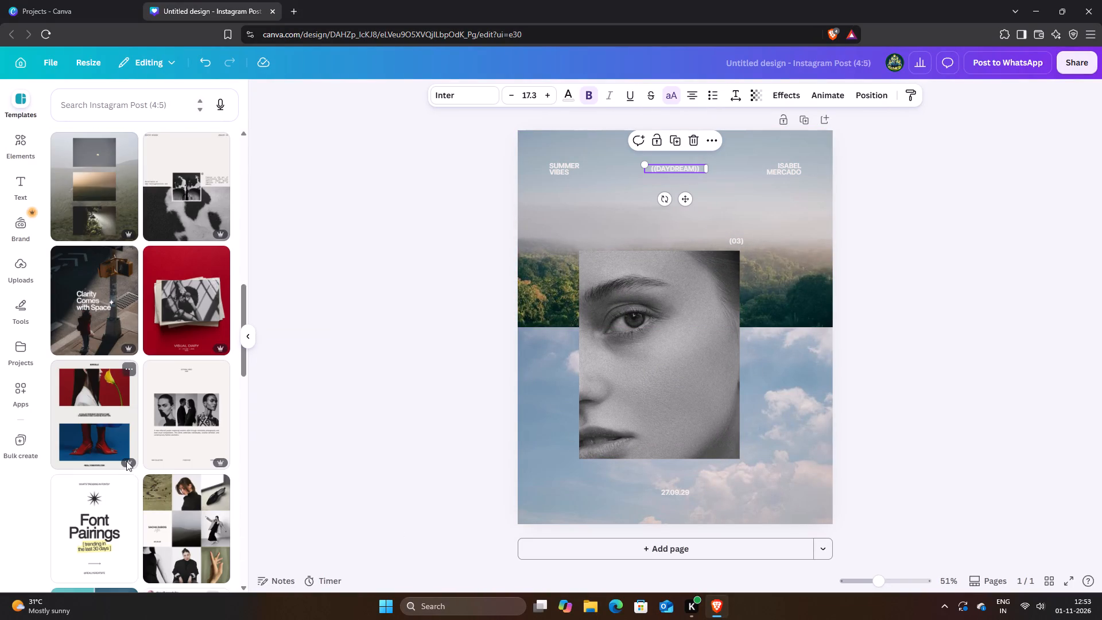
{"action": "scroll", "coordinate": [126, 461], "scroll_direction": "up", "scroll_amount": 7}
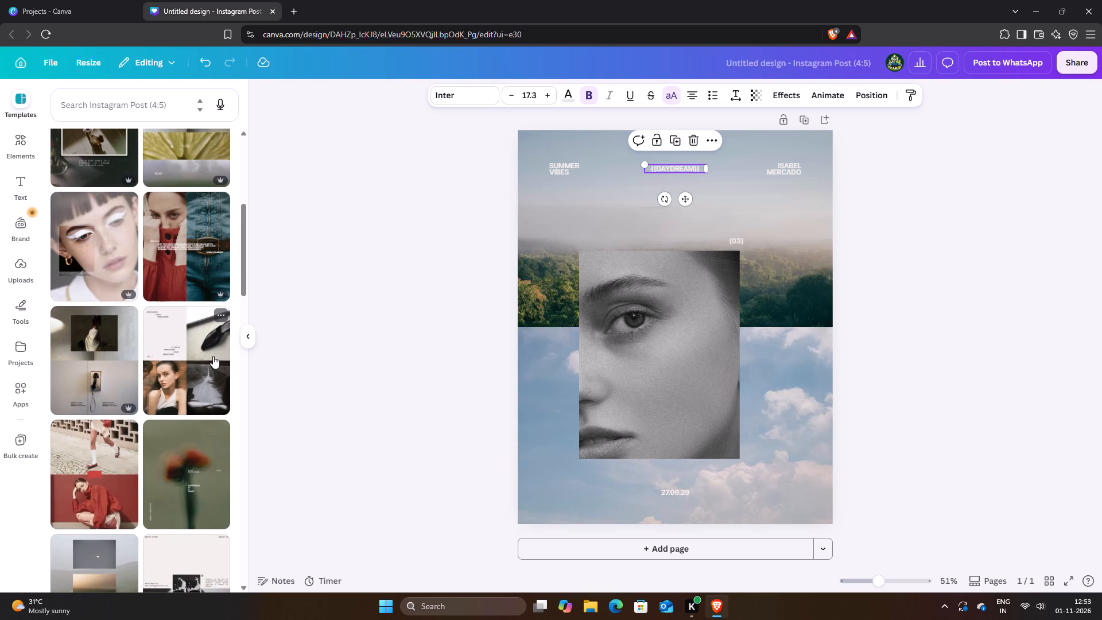
{"action": "left_click_drag", "start_coordinate": [239, 288], "coordinate": [253, 394]}
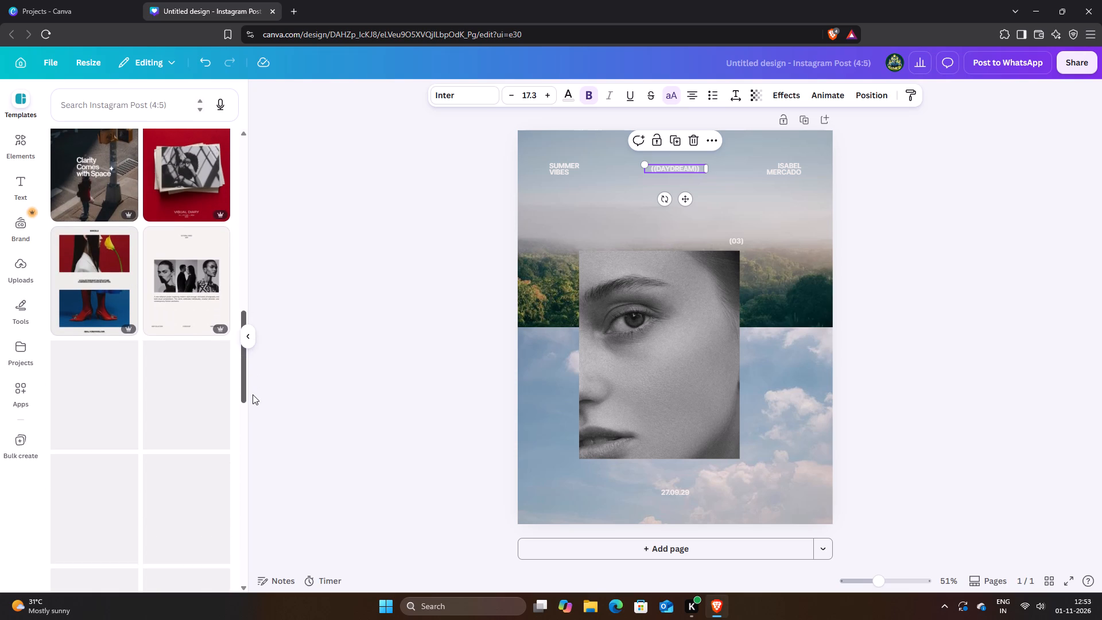
{"action": "left_click_drag", "start_coordinate": [253, 394], "coordinate": [252, 395]}
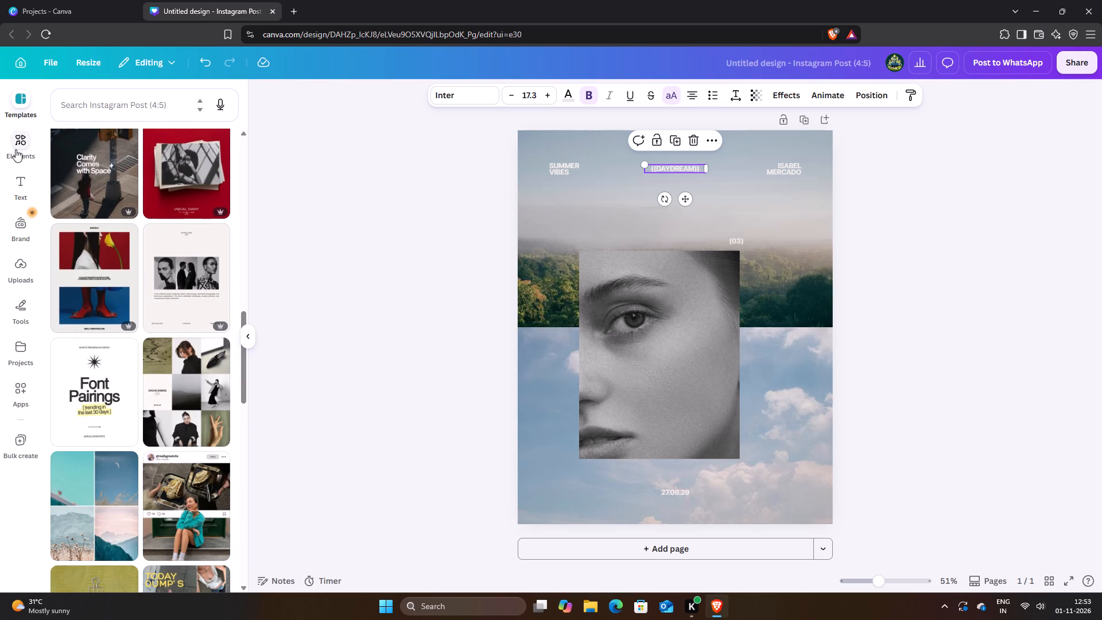
Open the Photos category of the elements library and look through the trending photos.
{"action": "left_click", "coordinate": [16, 149]}
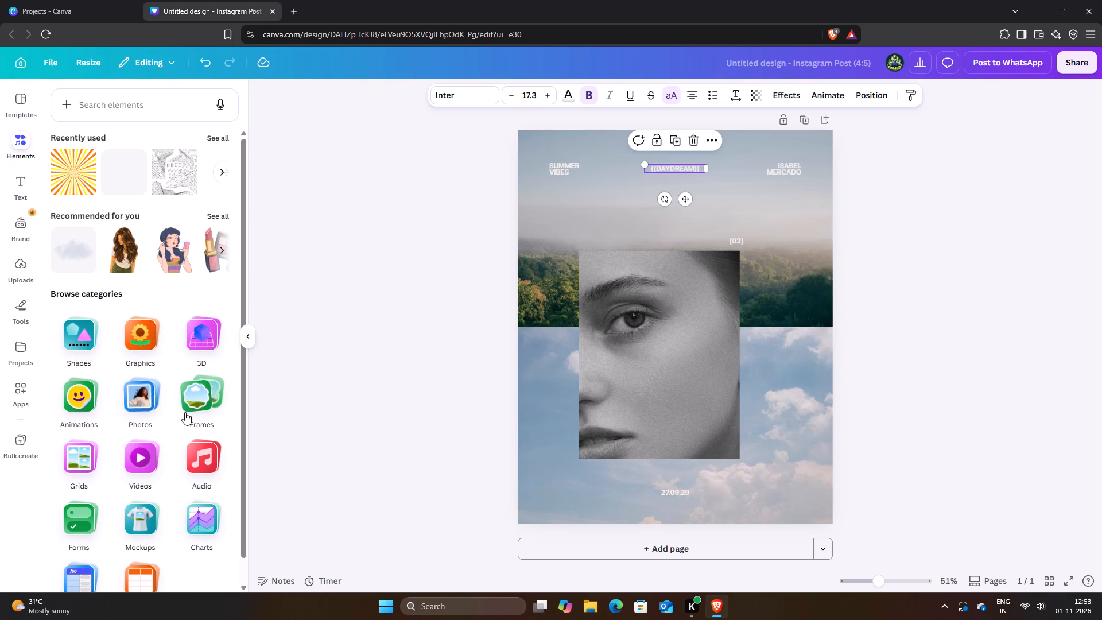
{"action": "scroll", "coordinate": [162, 416], "scroll_direction": "down", "scroll_amount": 3}
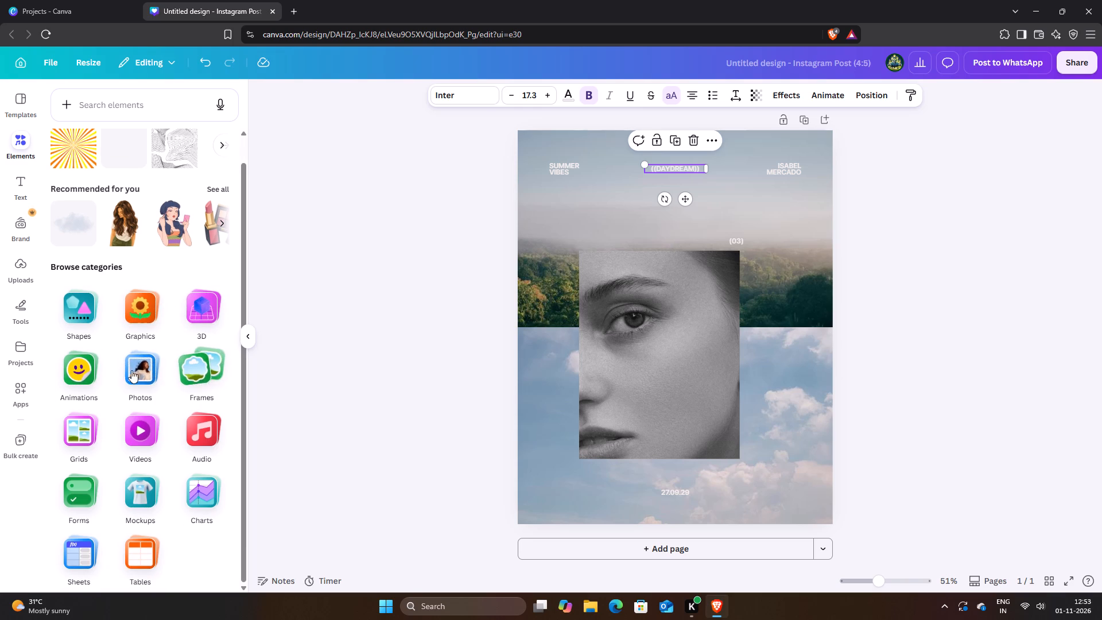
{"action": "left_click", "coordinate": [119, 370]}
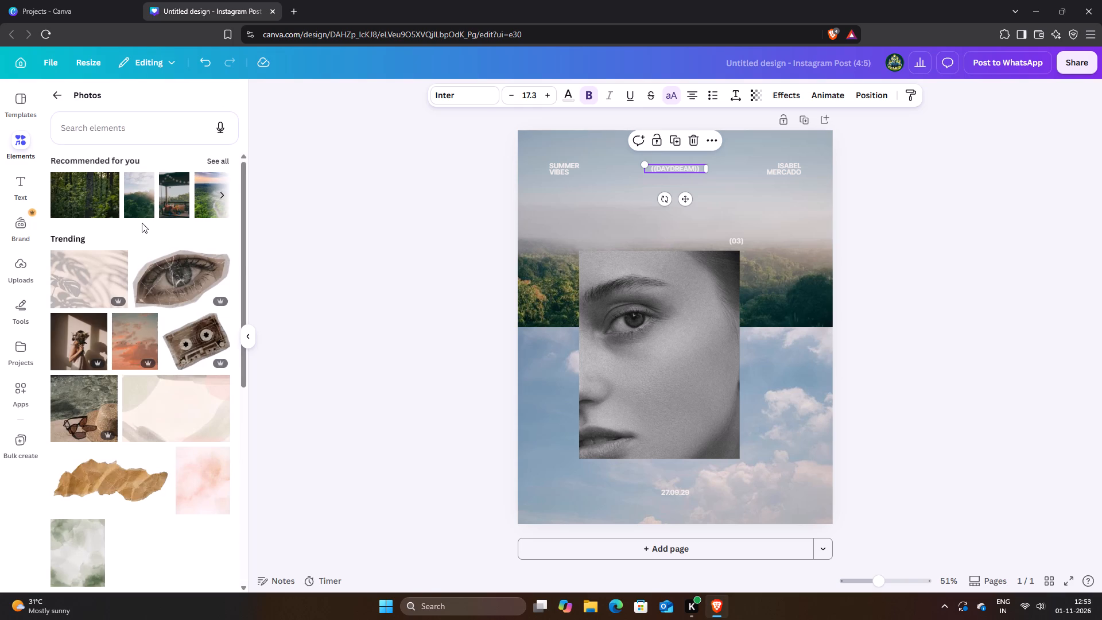
{"action": "scroll", "coordinate": [141, 233], "scroll_direction": "down", "scroll_amount": 6}
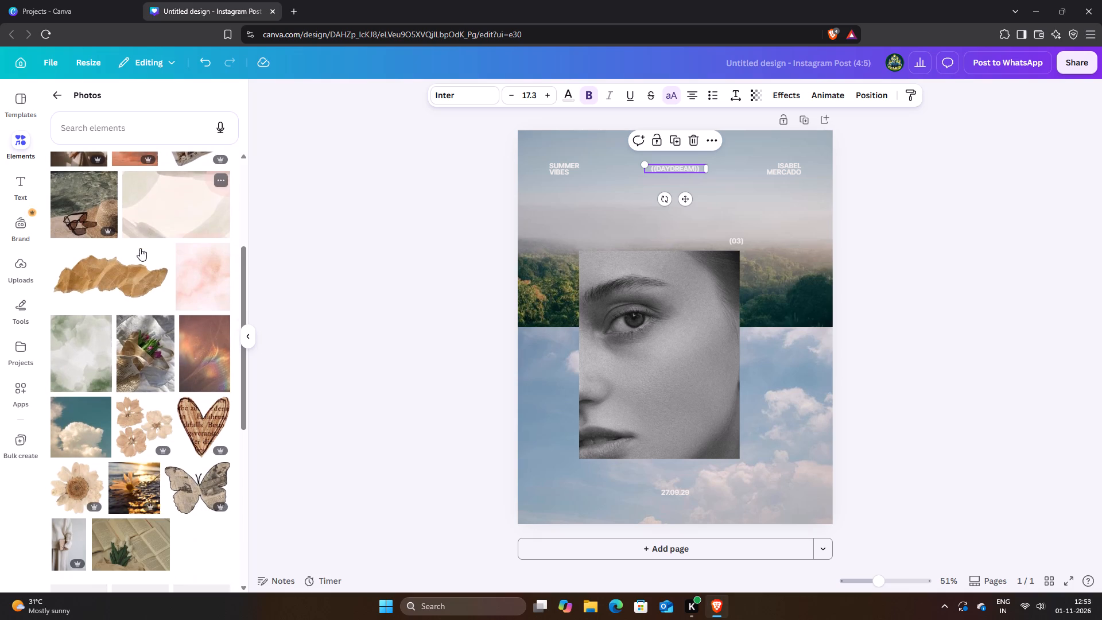
{"action": "scroll", "coordinate": [140, 251], "scroll_direction": "up", "scroll_amount": 5}
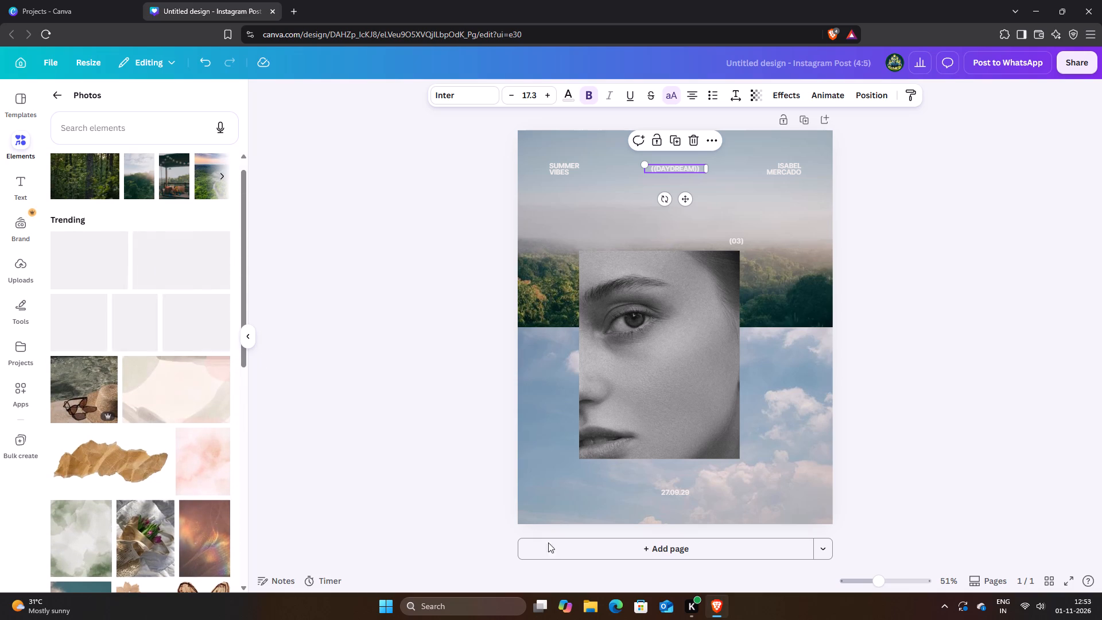
Add a blank second page to the design.
{"action": "left_click", "coordinate": [634, 556]}
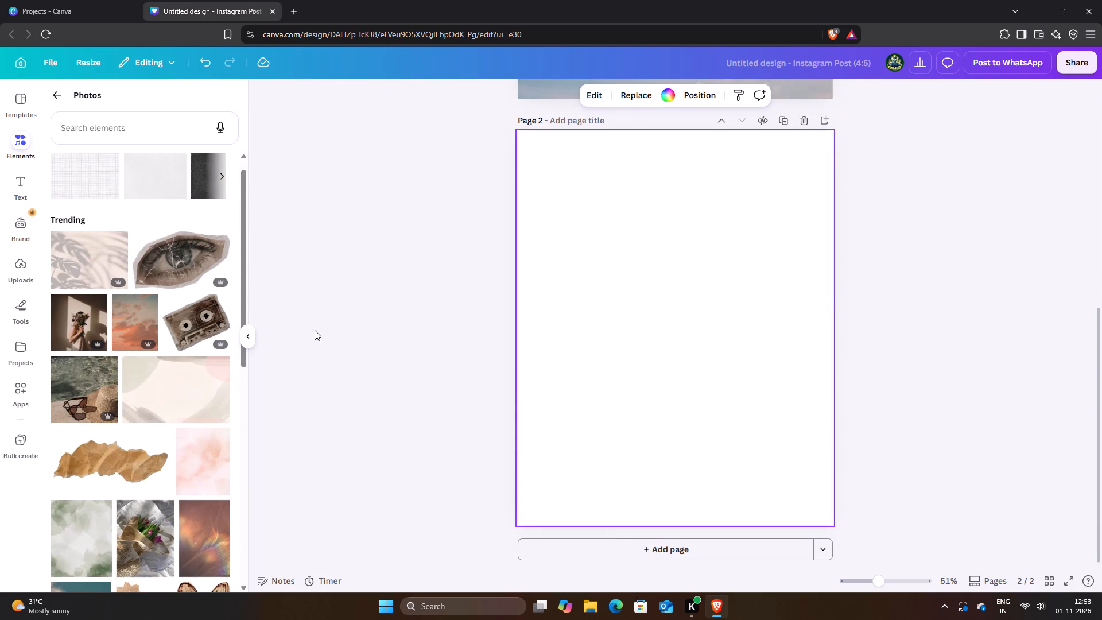
Insert the trending photo of a white cloud against a teal sky on page 2.
{"action": "scroll", "coordinate": [174, 296], "scroll_direction": "up", "scroll_amount": 9}
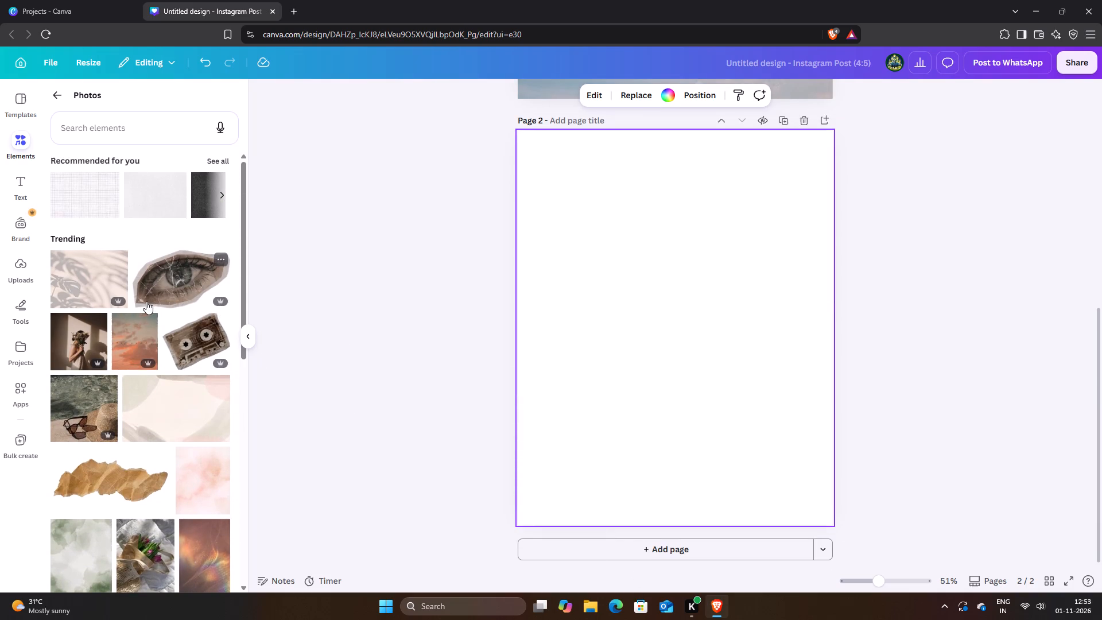
{"action": "scroll", "coordinate": [146, 302], "scroll_direction": "up", "scroll_amount": 6}
{"action": "scroll", "coordinate": [196, 389], "scroll_direction": "down", "scroll_amount": 5}
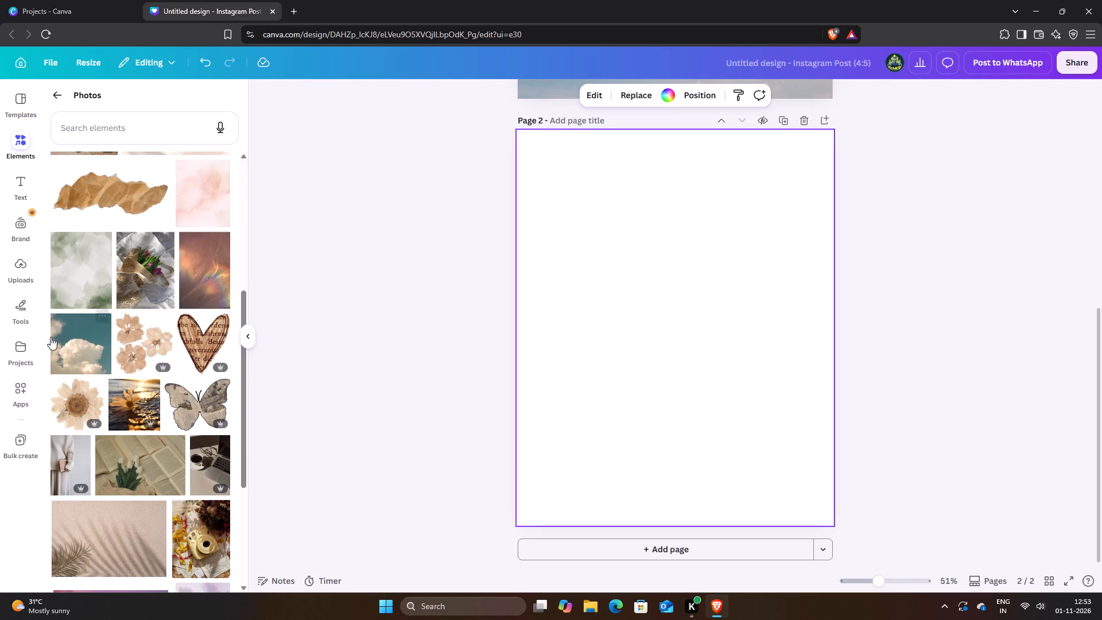
{"action": "left_click", "coordinate": [93, 354]}
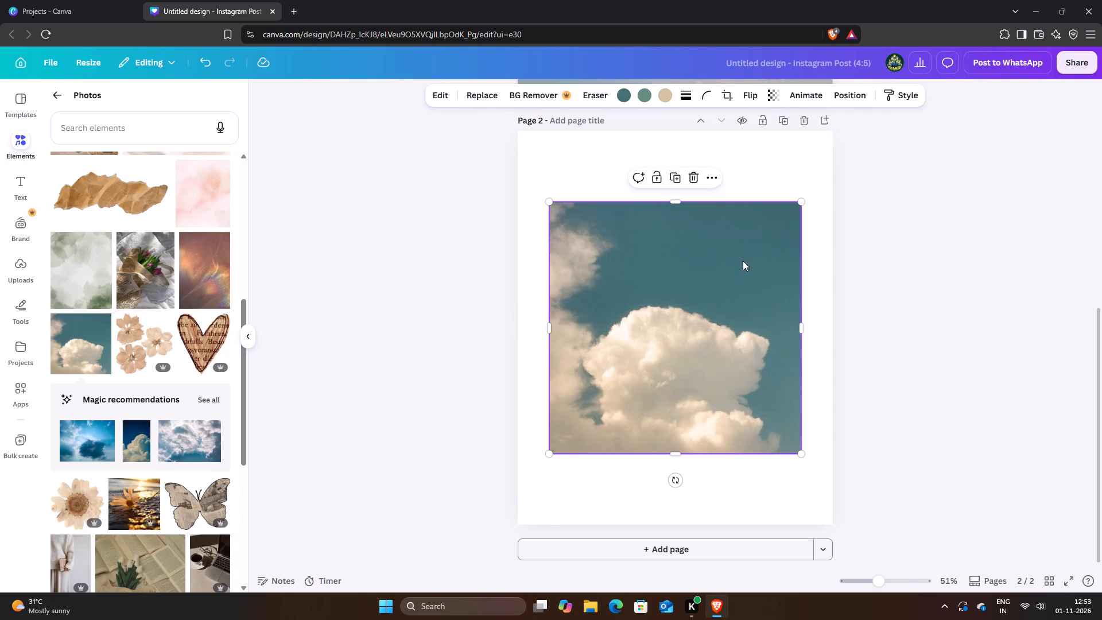
Enlarge the cloud photo until it spans the full width of page 2 and extends past its bottom edge.
{"action": "left_click_drag", "start_coordinate": [800, 201], "coordinate": [788, 224]}
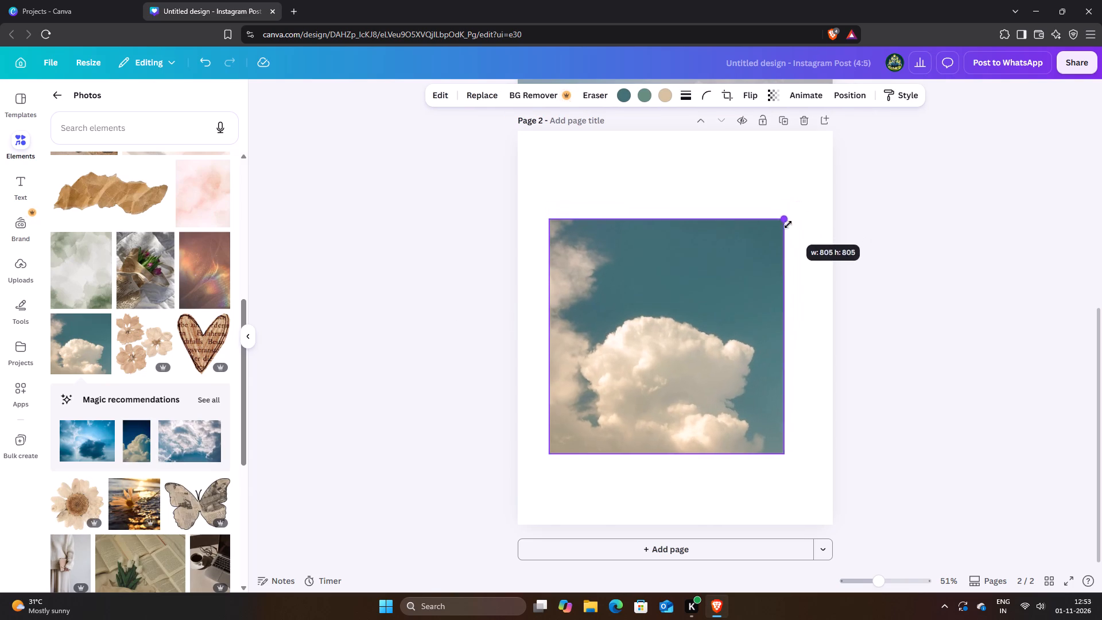
{"action": "left_click_drag", "start_coordinate": [788, 224], "coordinate": [843, 126]}
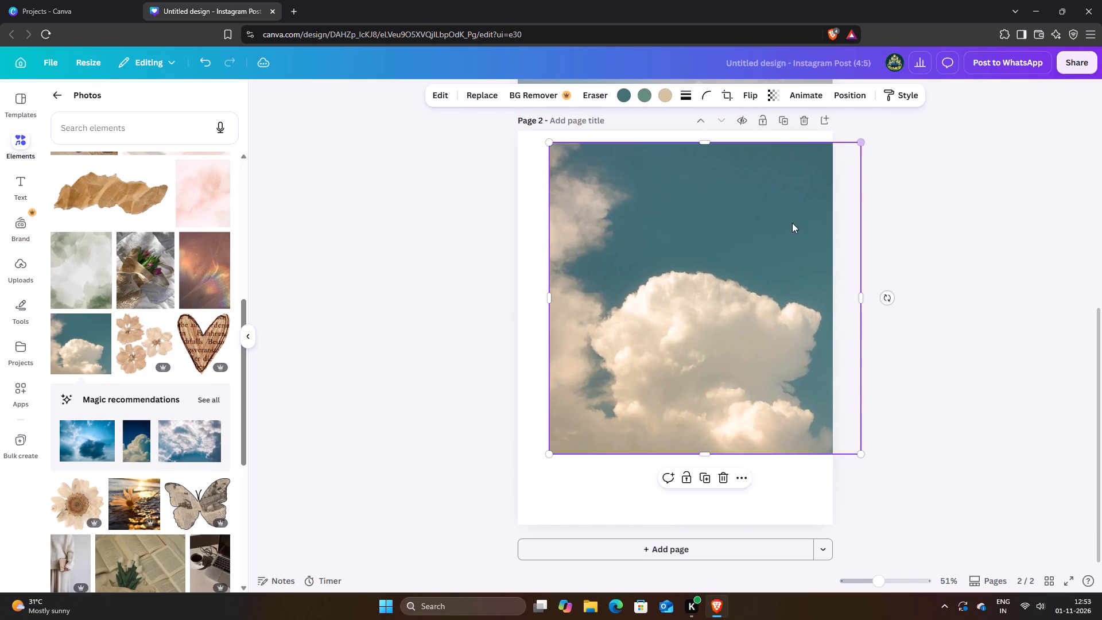
{"action": "left_click_drag", "start_coordinate": [550, 456], "coordinate": [516, 607]}
{"action": "left_click", "coordinate": [632, 359]}
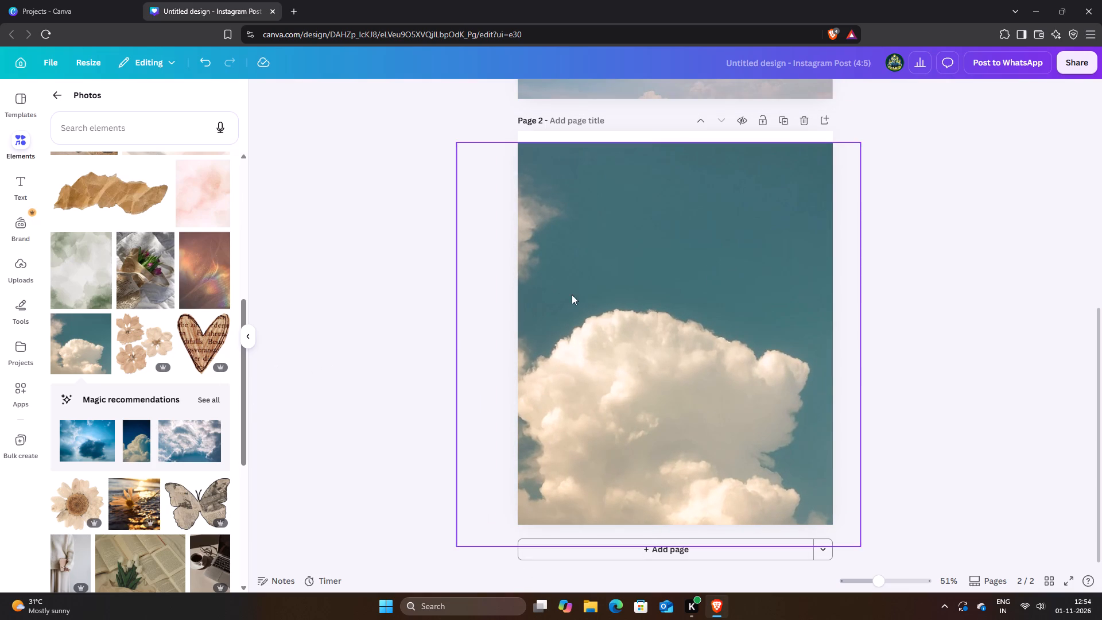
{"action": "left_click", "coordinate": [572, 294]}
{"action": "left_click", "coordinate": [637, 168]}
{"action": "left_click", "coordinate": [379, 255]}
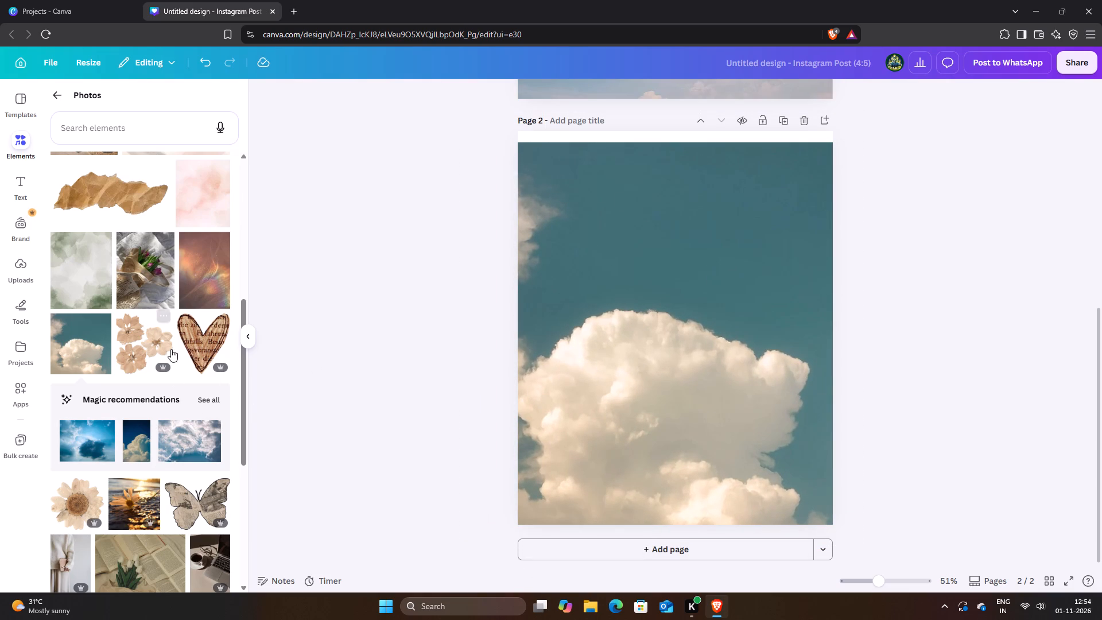
Look through the Grids and Graphics element categories for something to add to page 2.
{"action": "left_click", "coordinate": [59, 96]}
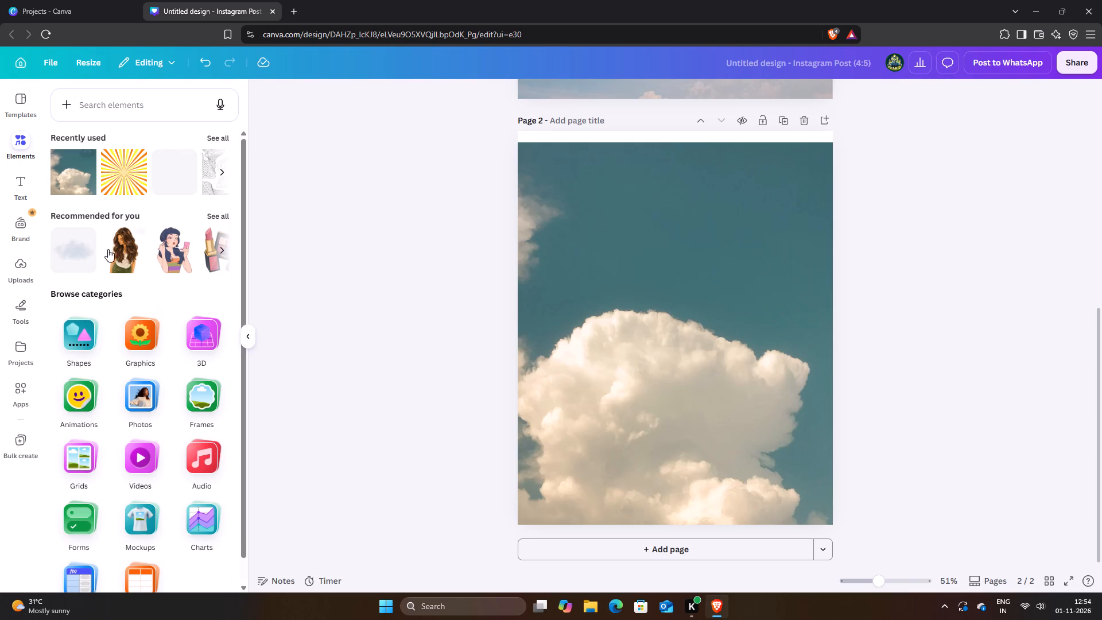
{"action": "scroll", "coordinate": [105, 391], "scroll_direction": "down", "scroll_amount": 2}
{"action": "left_click", "coordinate": [80, 420]}
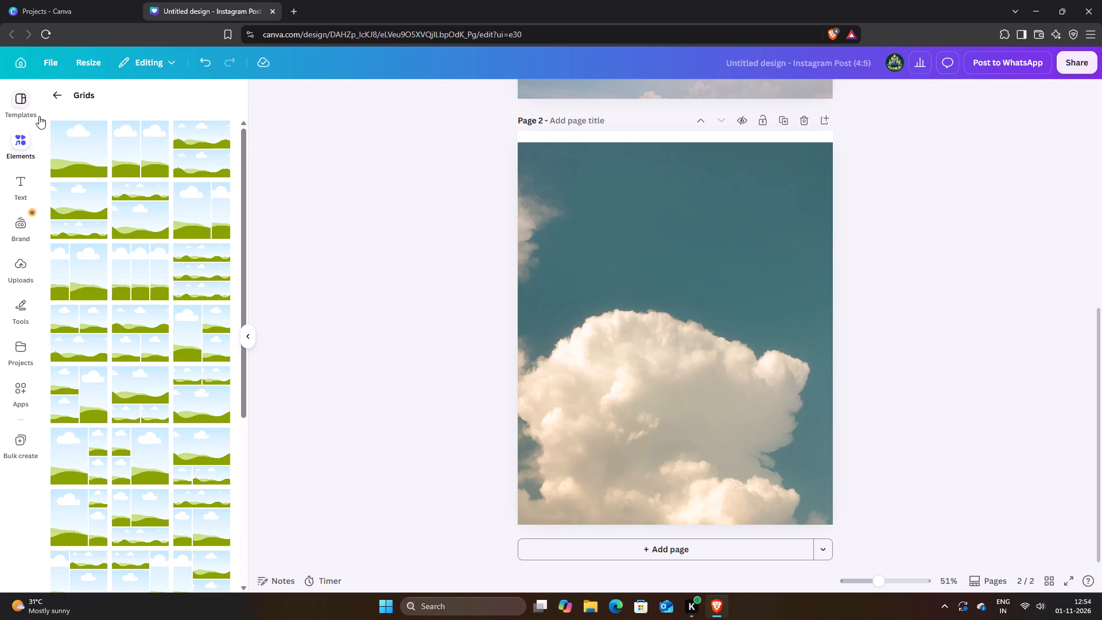
{"action": "left_click", "coordinate": [68, 96]}
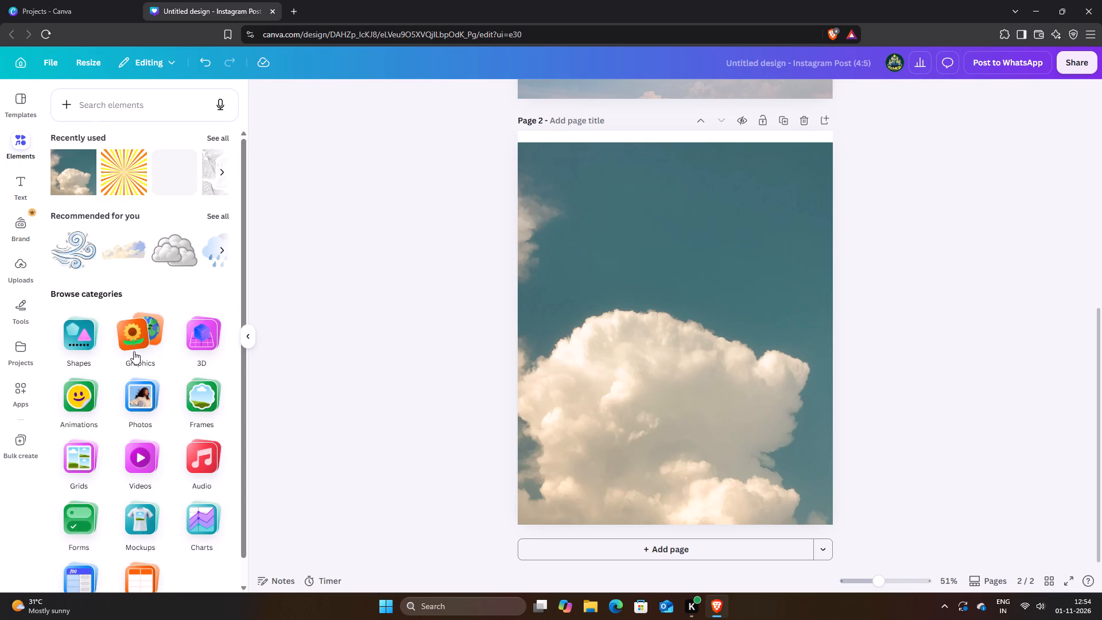
{"action": "left_click", "coordinate": [133, 351]}
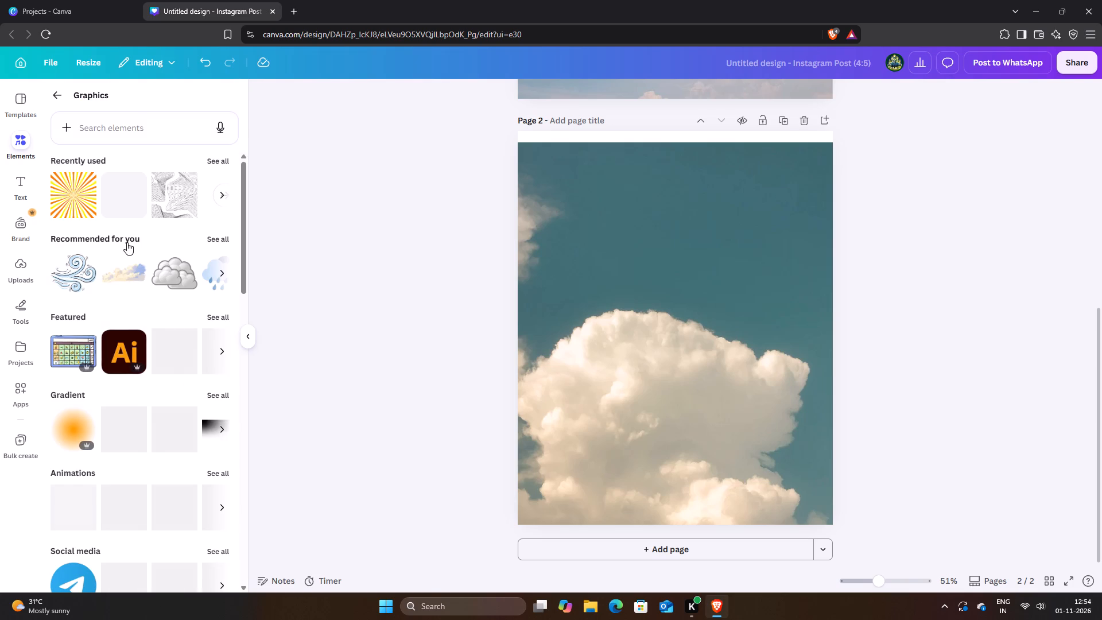
{"action": "scroll", "coordinate": [129, 249], "scroll_direction": "down", "scroll_amount": 6}
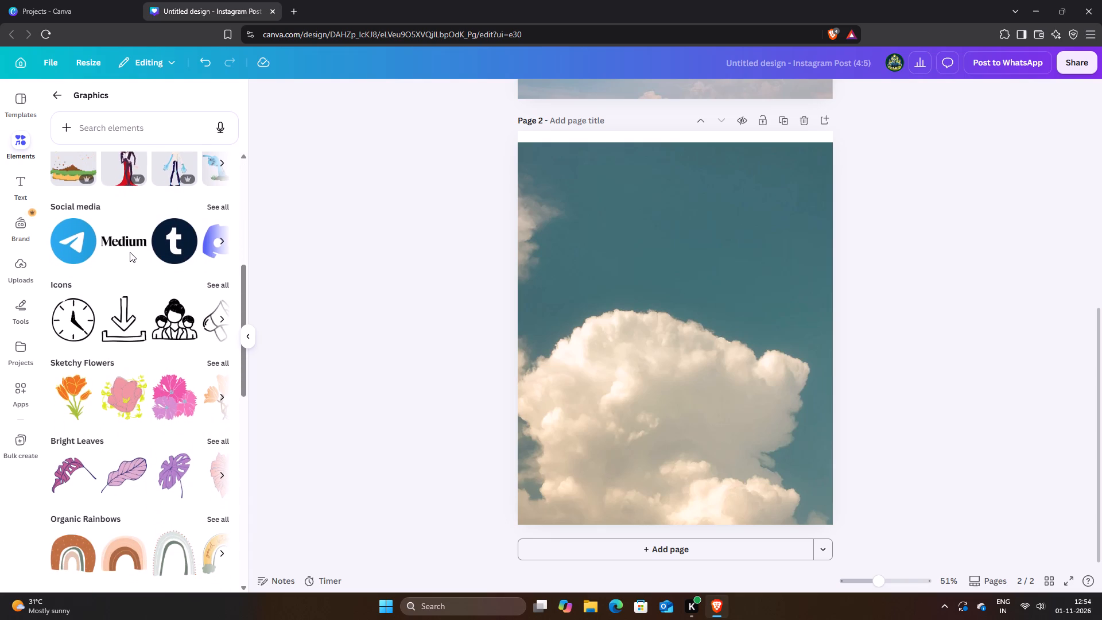
{"action": "scroll", "coordinate": [98, 213], "scroll_direction": "down", "scroll_amount": 5}
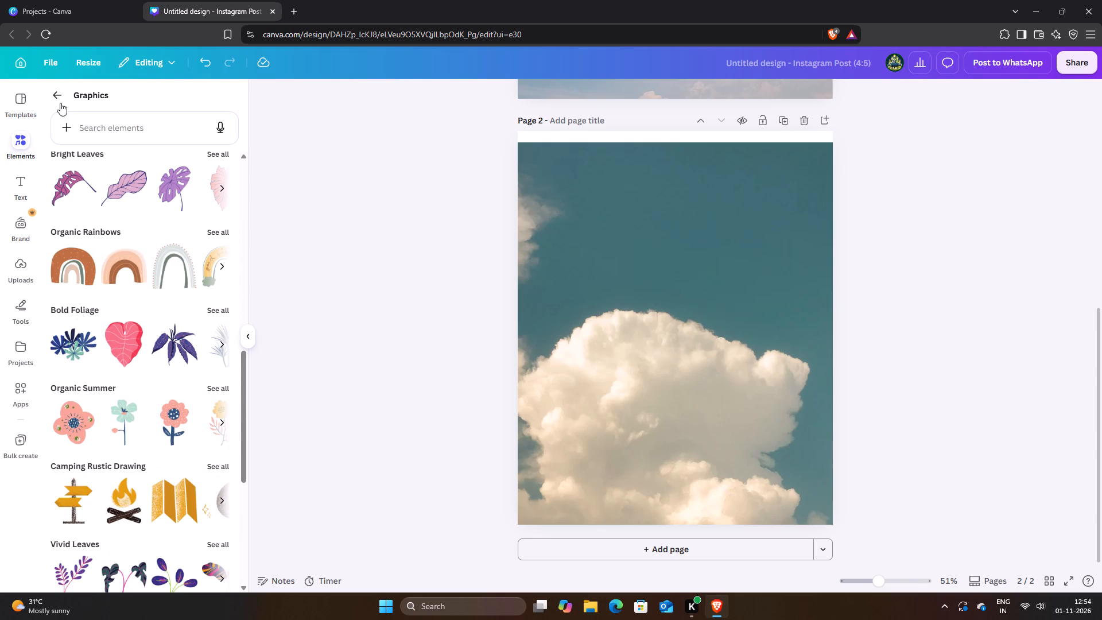
{"action": "left_click", "coordinate": [60, 99]}
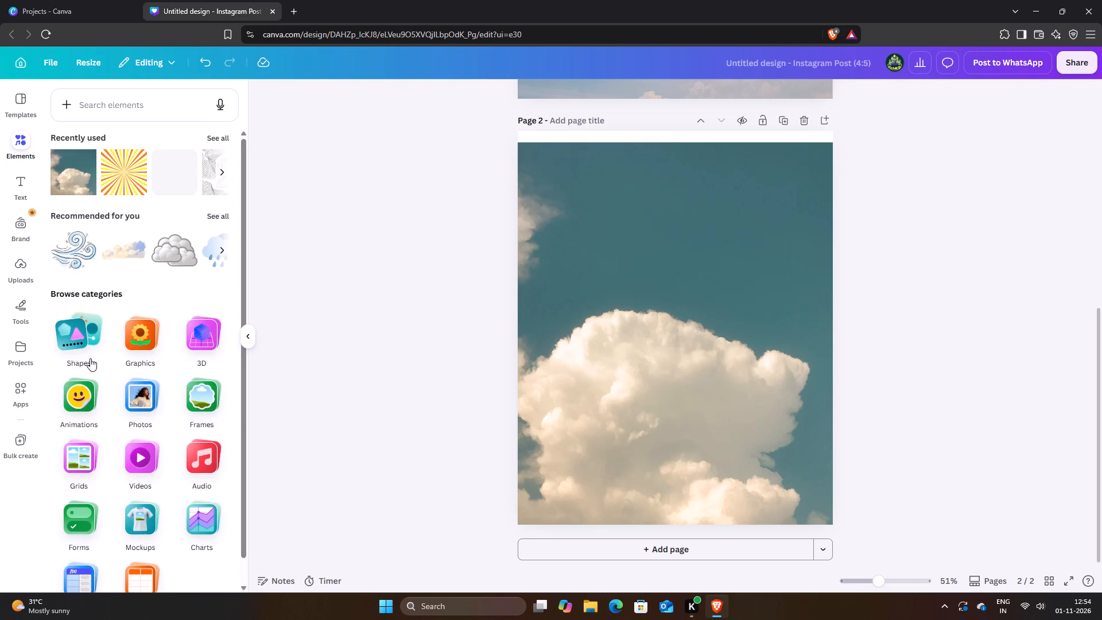
Add the recommended photo of a yellow flower field under a cloudy sky to page 2.
{"action": "left_click", "coordinate": [143, 398]}
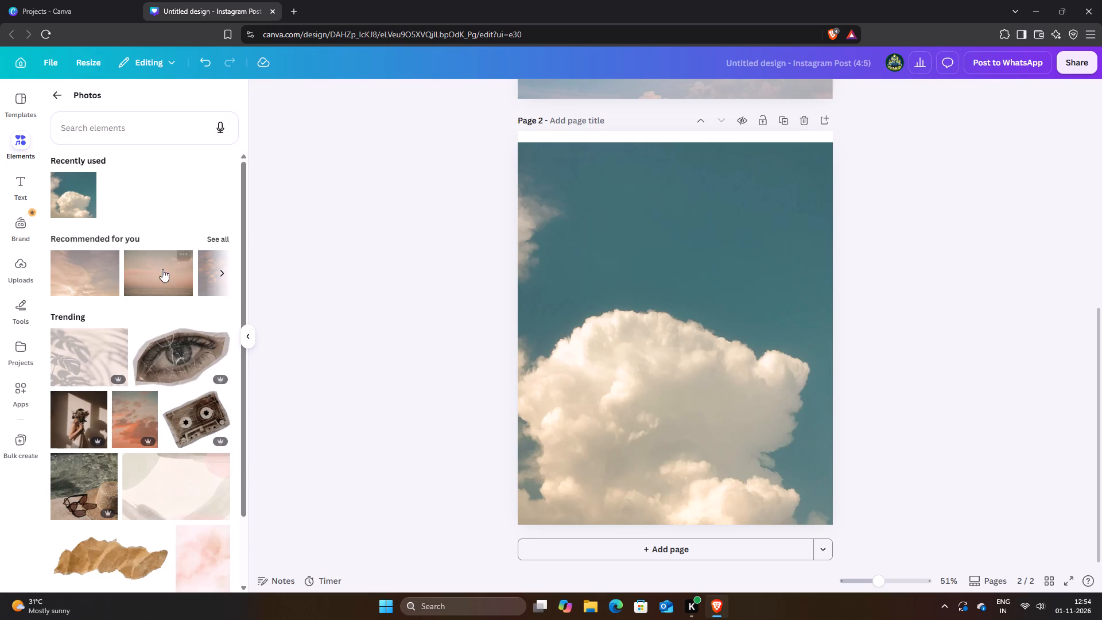
{"action": "left_click", "coordinate": [218, 273]}
{"action": "left_click", "coordinate": [218, 273]}
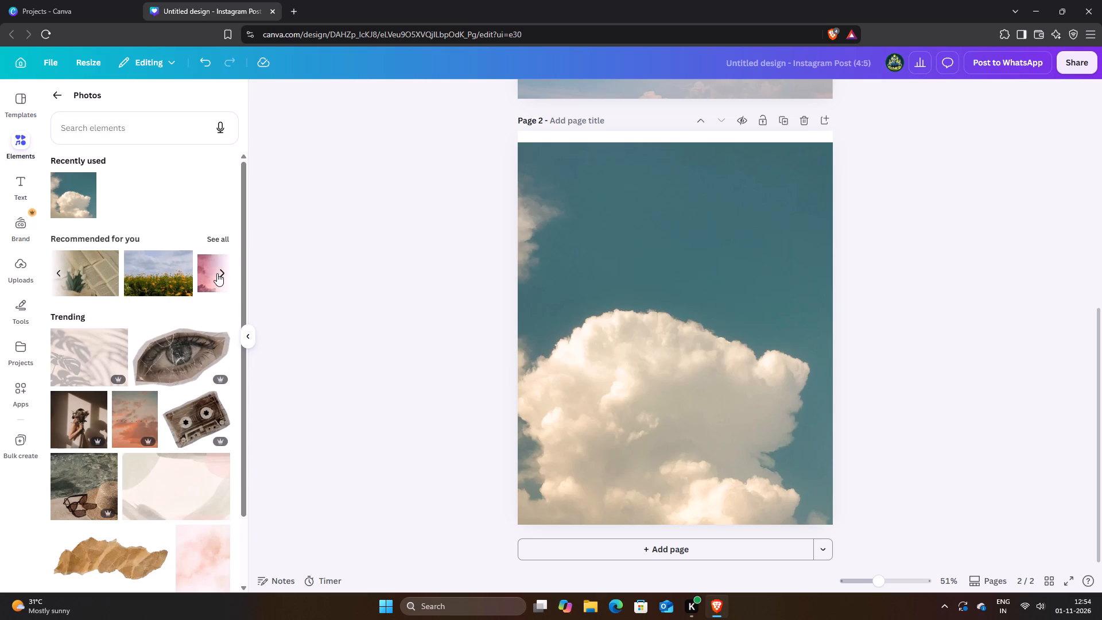
{"action": "left_click", "coordinate": [169, 277]}
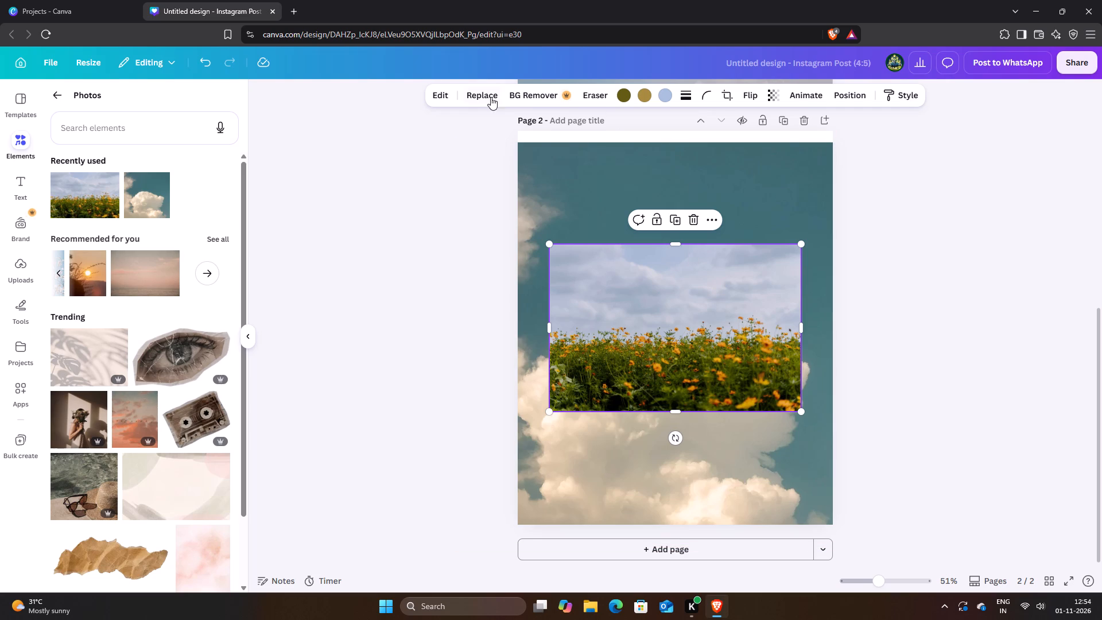
Erase strips across the sky of the flower-field photo with the Pixel Eraser at size 20.
{"action": "left_click", "coordinate": [589, 96]}
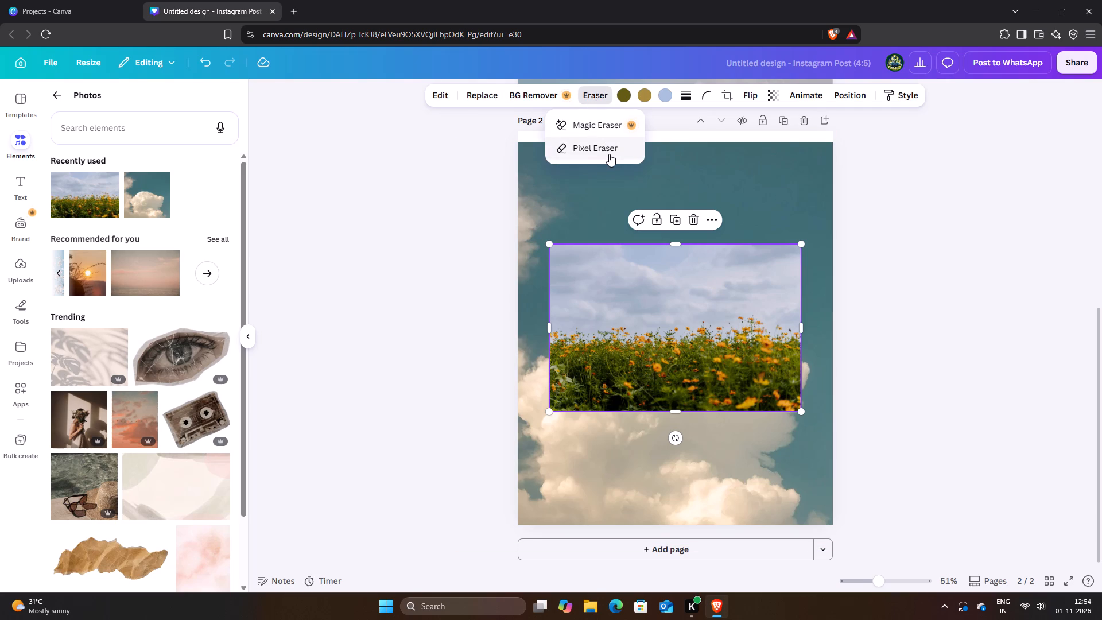
{"action": "left_click", "coordinate": [609, 154]}
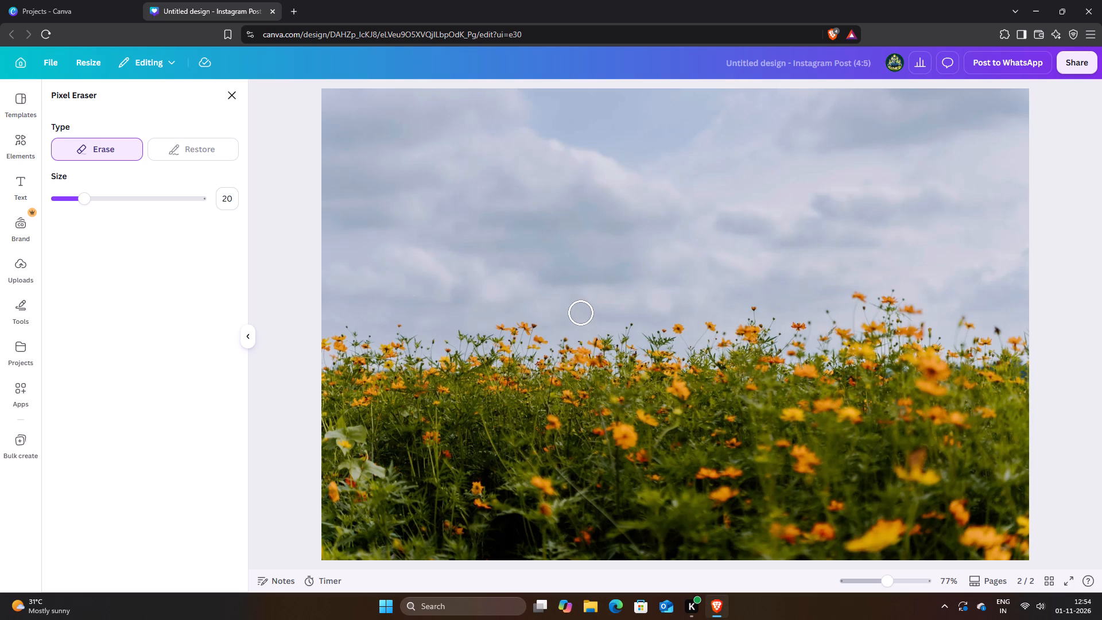
{"action": "left_click_drag", "start_coordinate": [339, 273], "coordinate": [1066, 255]}
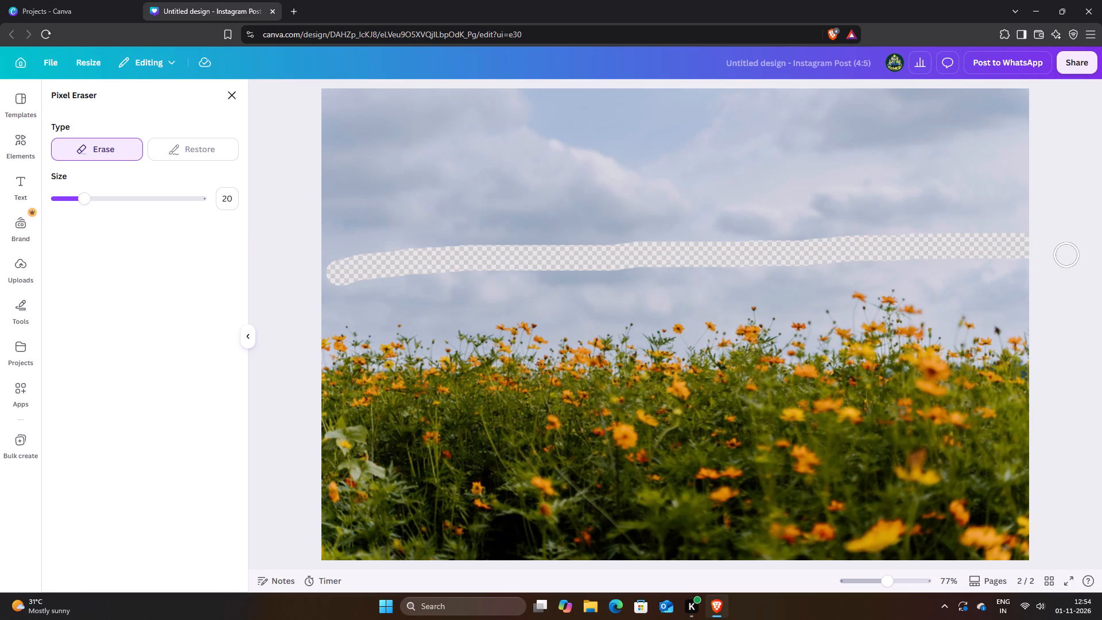
{"action": "left_click_drag", "start_coordinate": [1066, 255], "coordinate": [961, 250]}
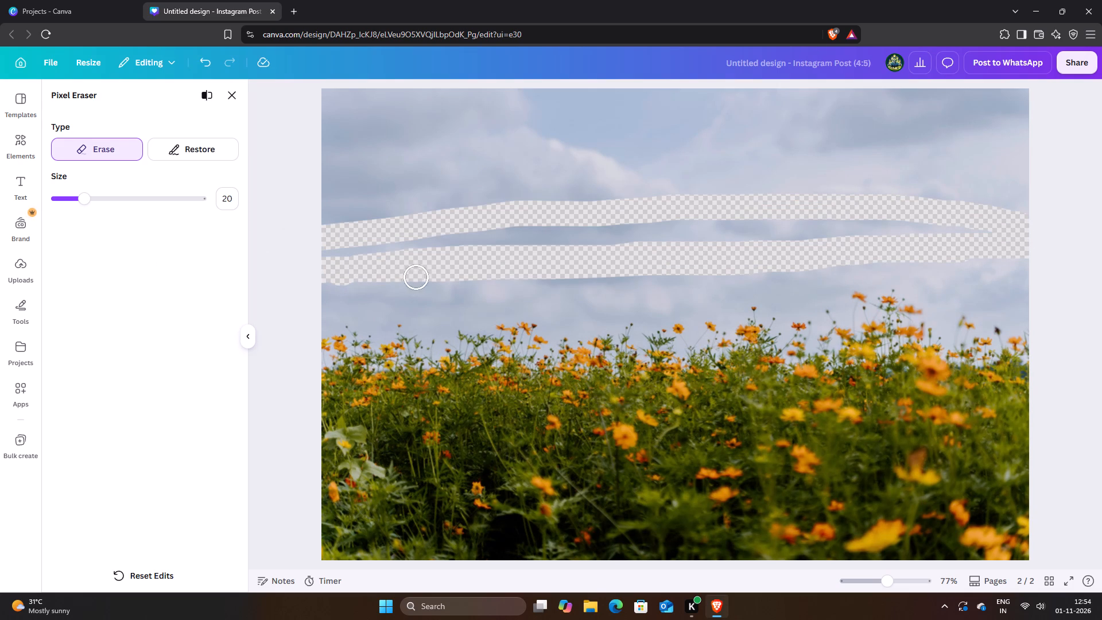
Set the eraser size to 100 and erase the rest of the sky down to just above the flowers, leaving the eraser when done.
{"action": "type", "text": "]]]]]"}
{"action": "left_click_drag", "start_coordinate": [84, 201], "coordinate": [270, 201]}
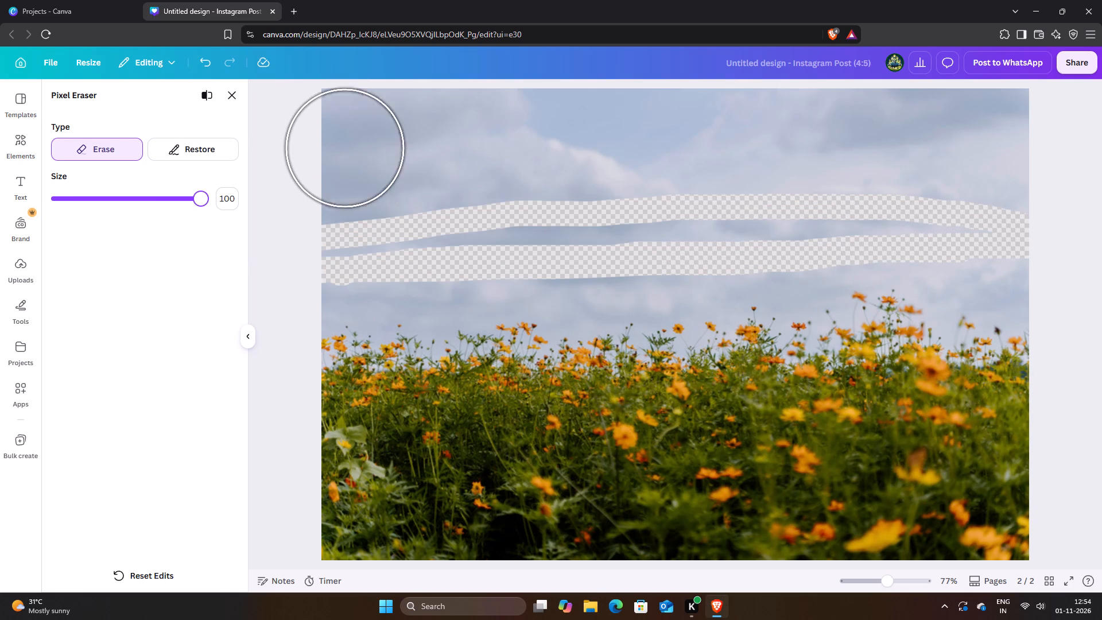
{"action": "left_click_drag", "start_coordinate": [327, 122], "coordinate": [447, 215]}
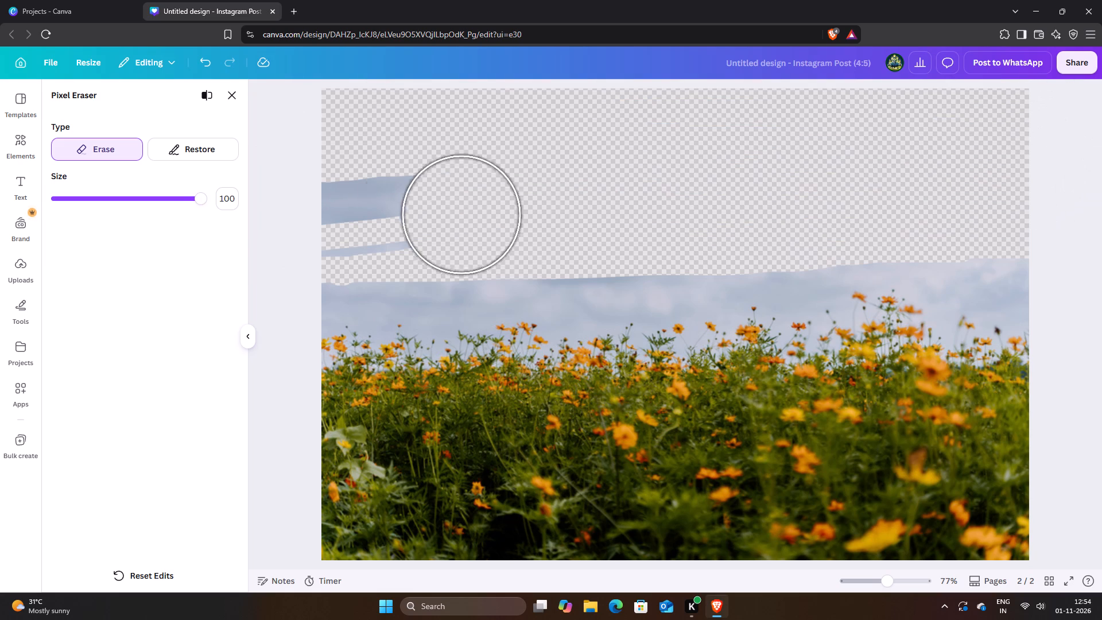
{"action": "left_click_drag", "start_coordinate": [447, 215], "coordinate": [390, 254]}
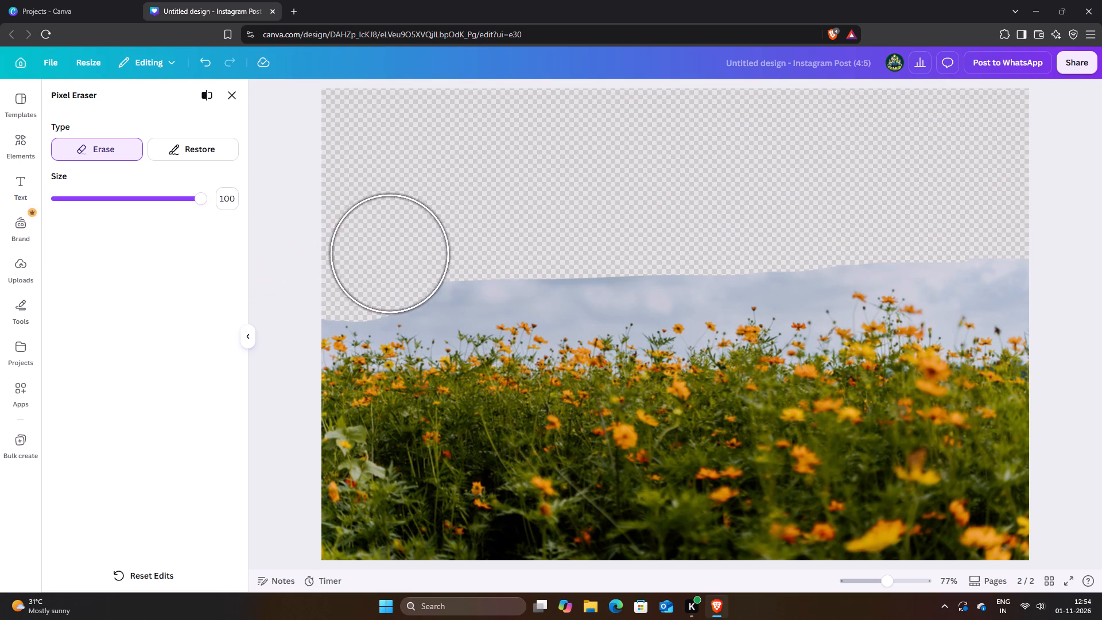
{"action": "left_click_drag", "start_coordinate": [390, 254], "coordinate": [709, 254]}
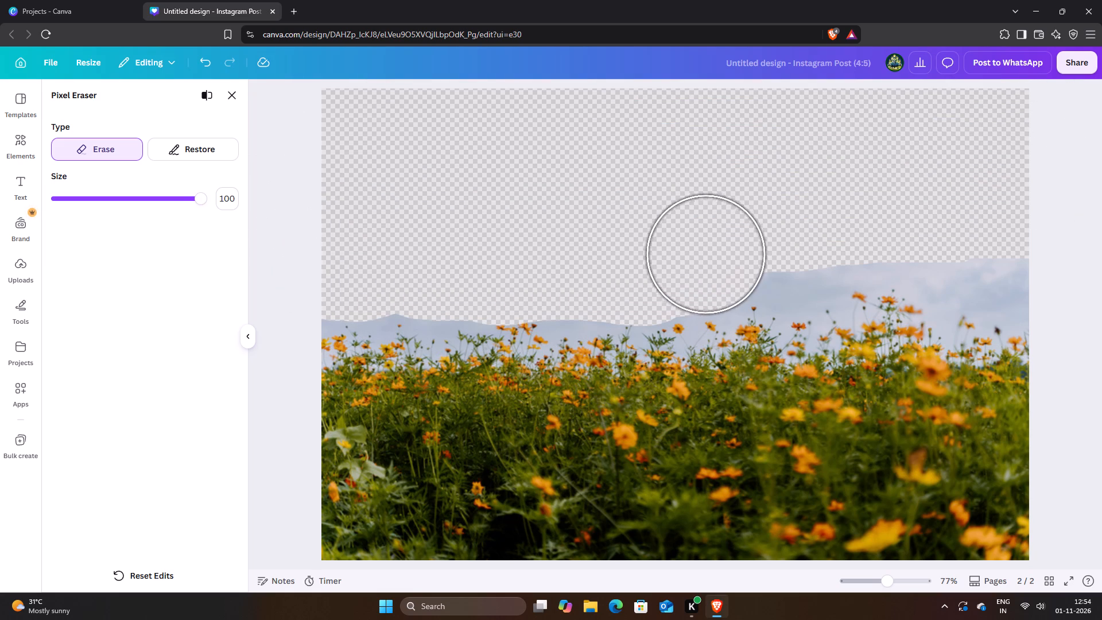
{"action": "left_click_drag", "start_coordinate": [709, 254], "coordinate": [756, 239]}
{"action": "left_click_drag", "start_coordinate": [758, 232], "coordinate": [842, 231]}
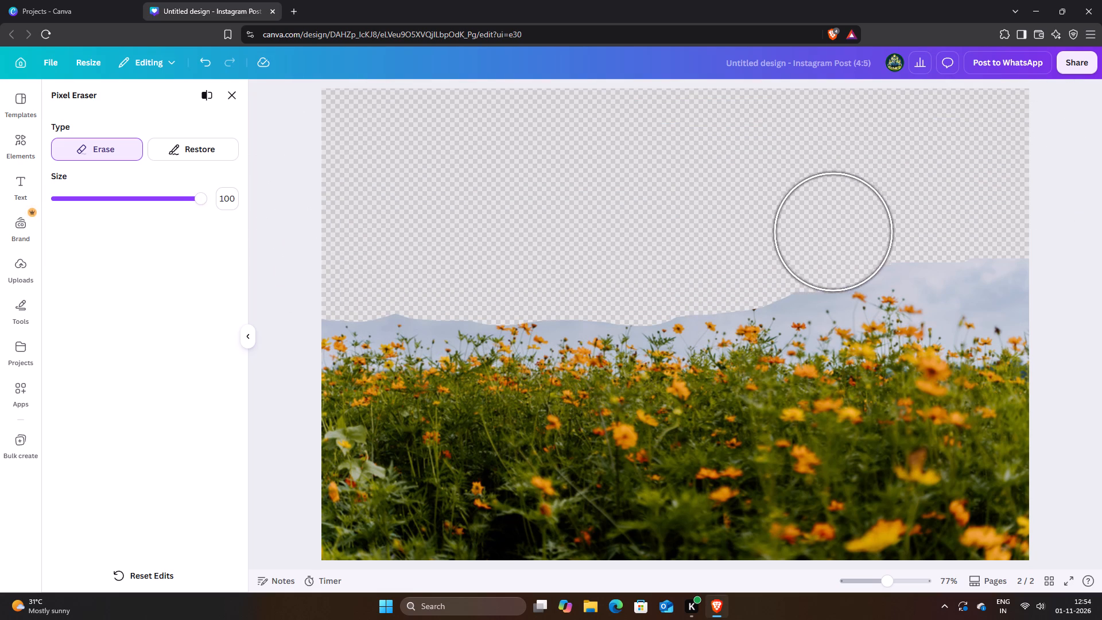
{"action": "left_click_drag", "start_coordinate": [842, 231], "coordinate": [963, 251]}
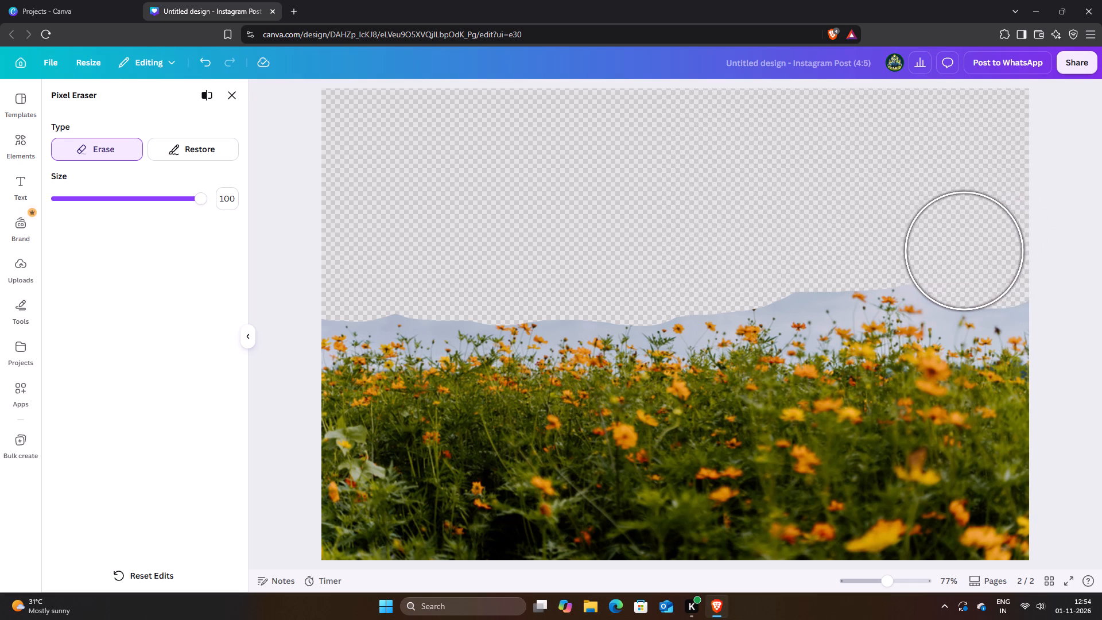
{"action": "left_click_drag", "start_coordinate": [963, 251], "coordinate": [1050, 250]}
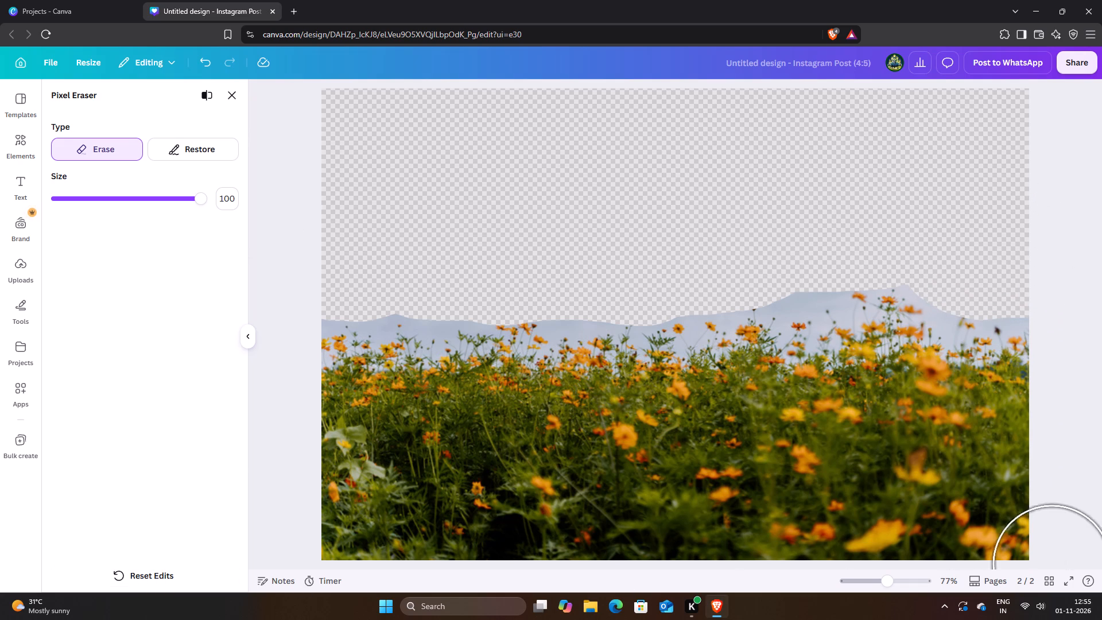
{"action": "left_click", "coordinate": [230, 93]}
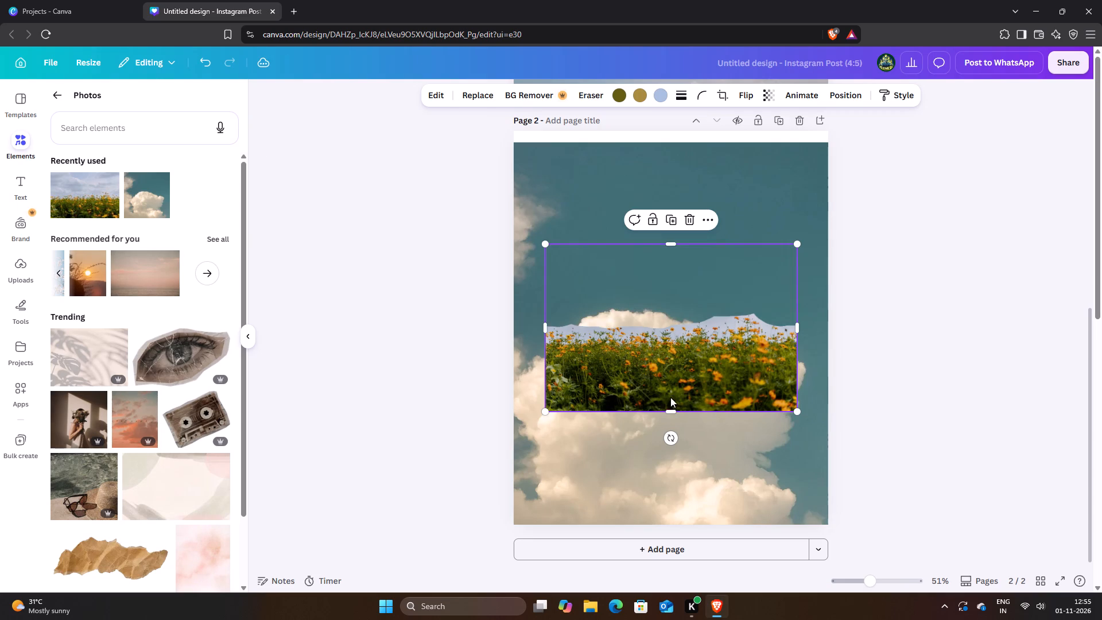
Move the erased flower-field photo to the bottom of page 2 and enlarge it to span the full page width.
{"action": "left_click_drag", "start_coordinate": [668, 374], "coordinate": [661, 486]}
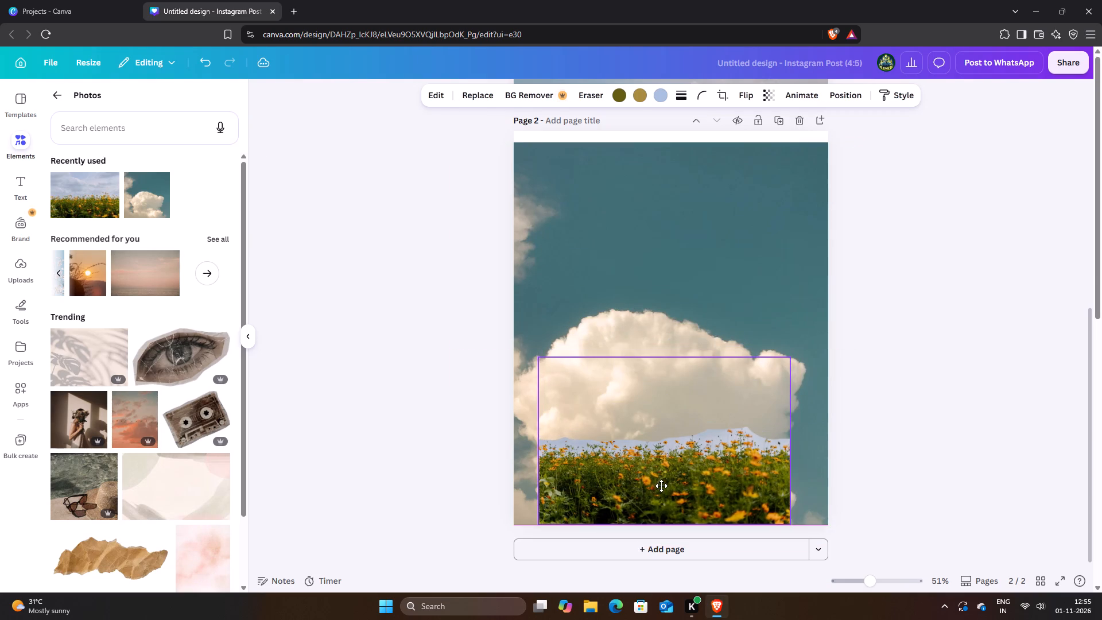
{"action": "left_click_drag", "start_coordinate": [661, 486], "coordinate": [661, 486]}
{"action": "left_click_drag", "start_coordinate": [538, 527], "coordinate": [496, 538]}
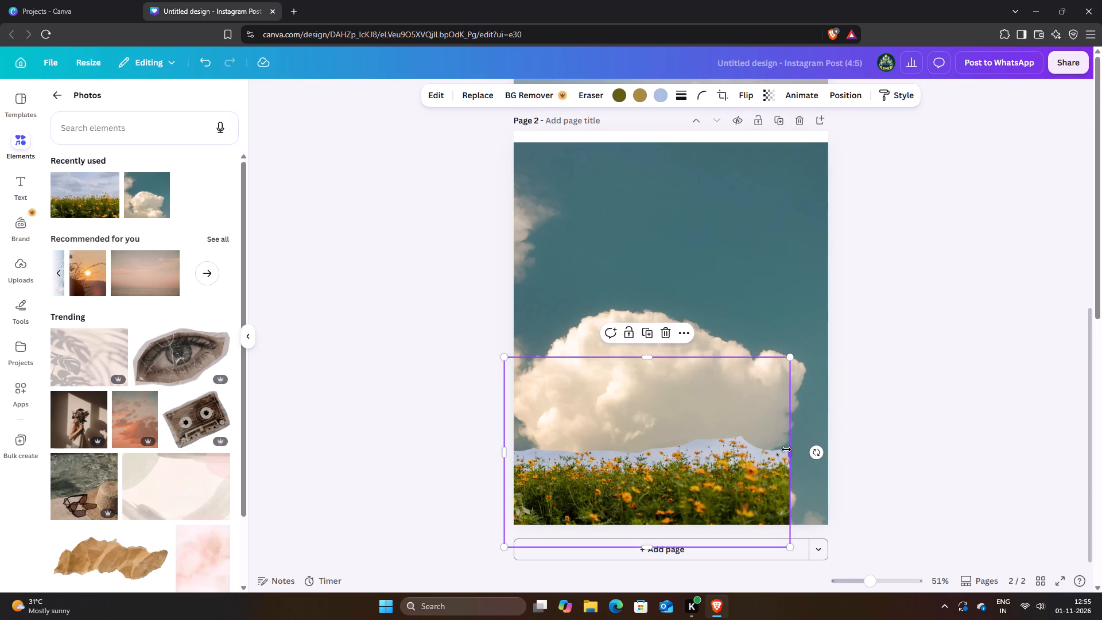
{"action": "left_click_drag", "start_coordinate": [790, 451], "coordinate": [837, 448]}
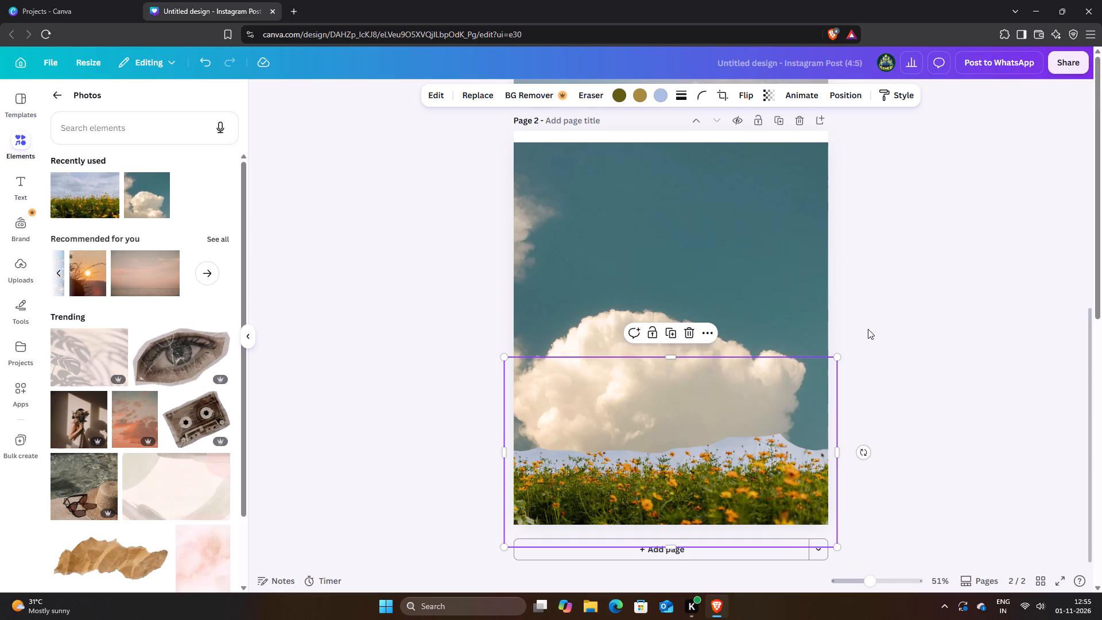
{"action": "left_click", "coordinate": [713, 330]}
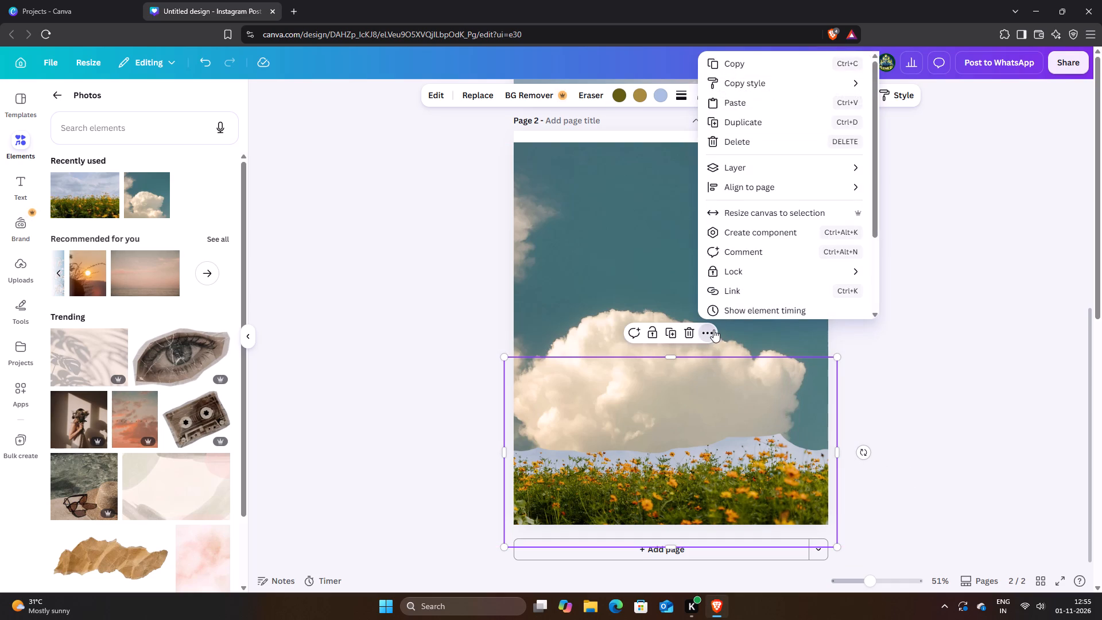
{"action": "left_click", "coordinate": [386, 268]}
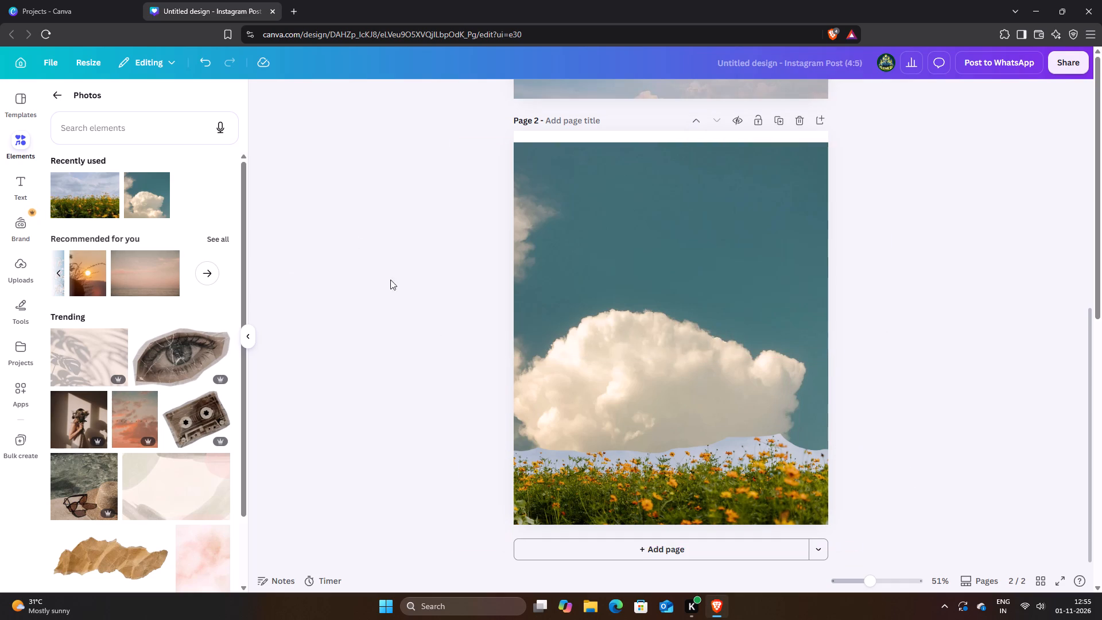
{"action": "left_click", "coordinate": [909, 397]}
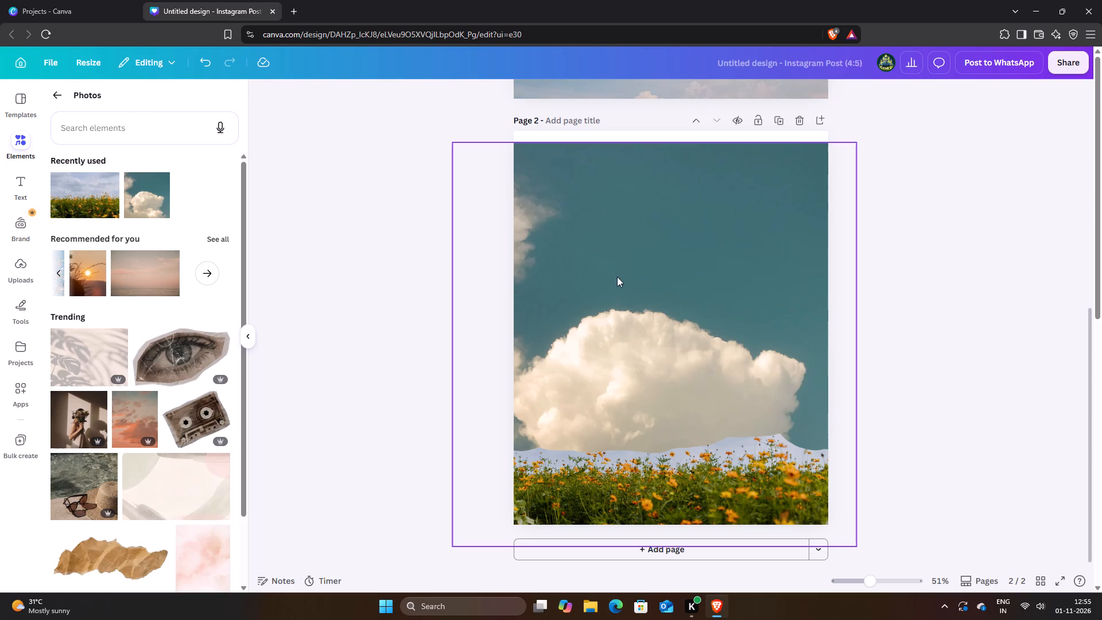
Browse the trending photos for another image to use in the collage.
{"action": "scroll", "coordinate": [90, 432], "scroll_direction": "down", "scroll_amount": 5}
{"action": "scroll", "coordinate": [129, 468], "scroll_direction": "down", "scroll_amount": 6}
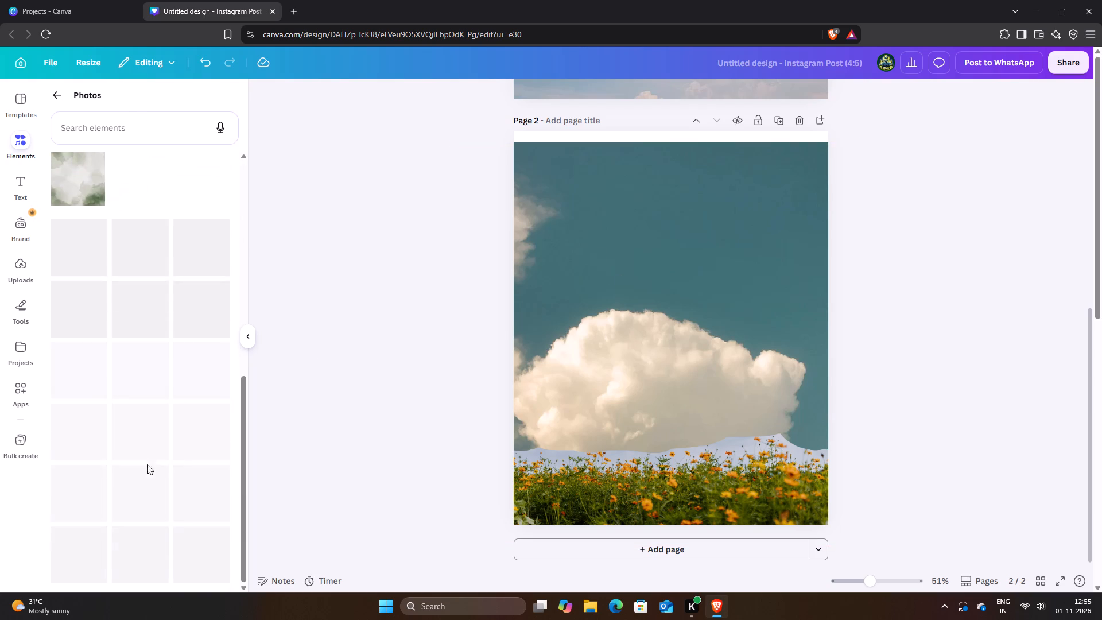
{"action": "scroll", "coordinate": [178, 428], "scroll_direction": "down", "scroll_amount": 4}
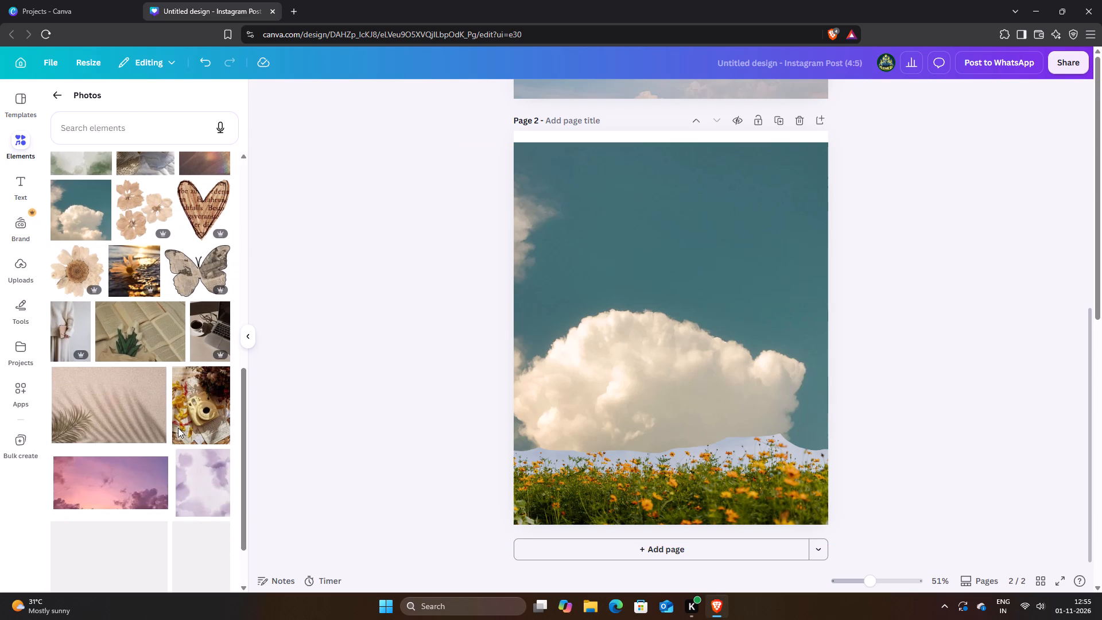
{"action": "scroll", "coordinate": [178, 428], "scroll_direction": "down", "scroll_amount": 3}
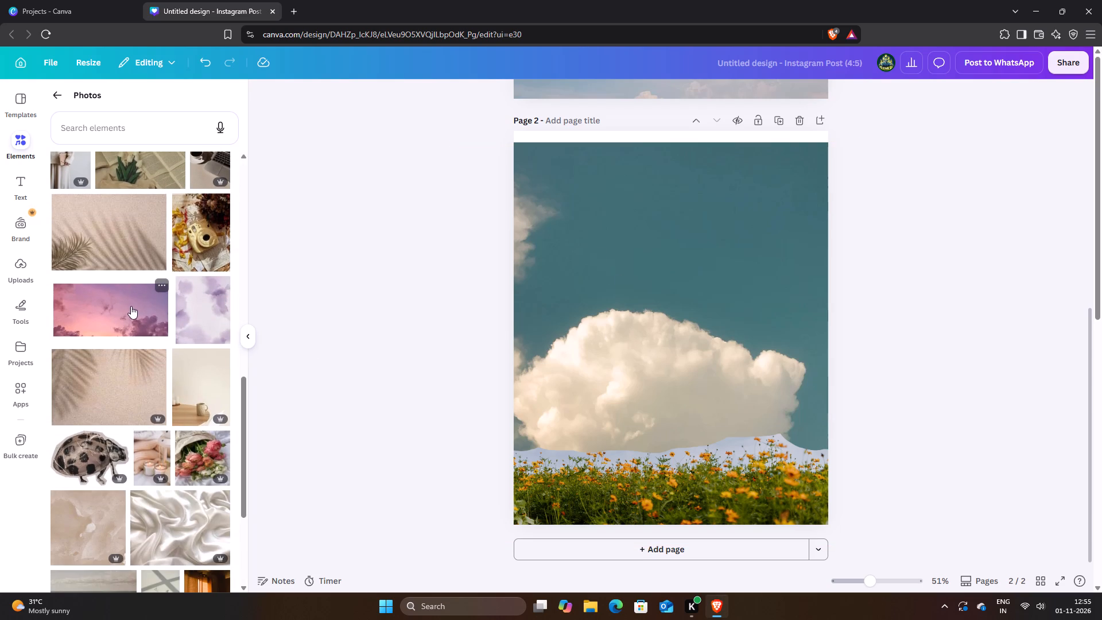
{"action": "scroll", "coordinate": [215, 420], "scroll_direction": "down", "scroll_amount": 5}
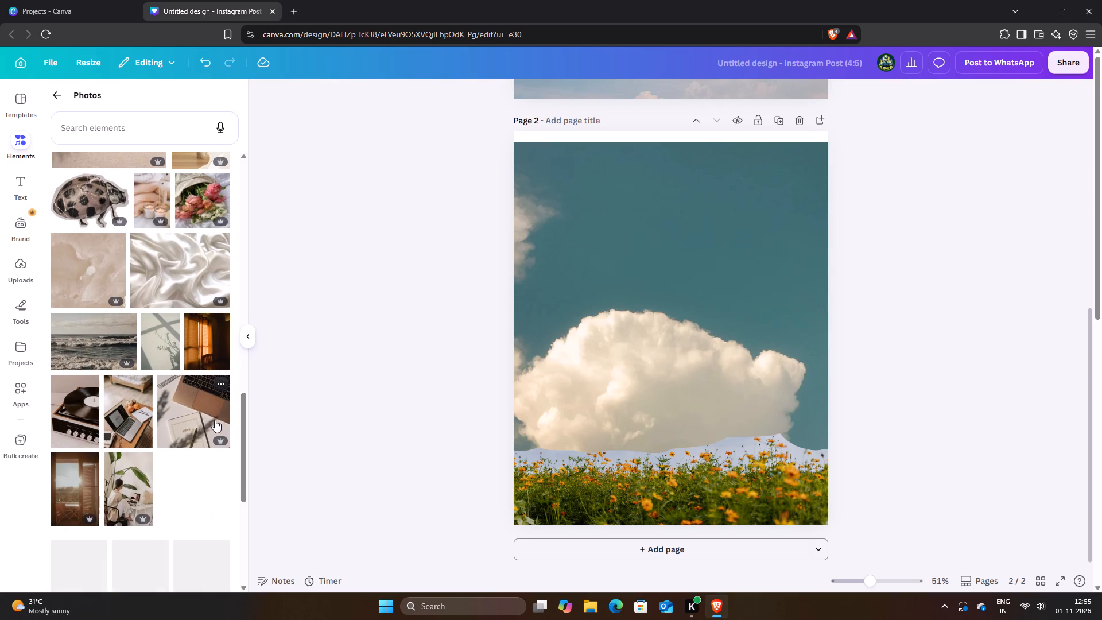
{"action": "scroll", "coordinate": [136, 324], "scroll_direction": "down", "scroll_amount": 6}
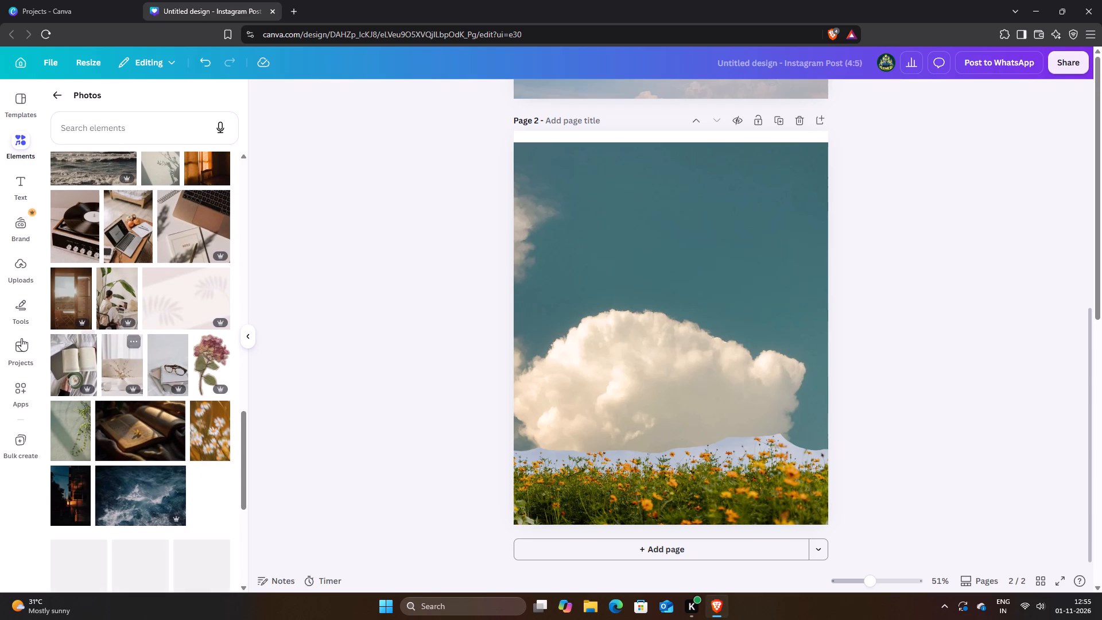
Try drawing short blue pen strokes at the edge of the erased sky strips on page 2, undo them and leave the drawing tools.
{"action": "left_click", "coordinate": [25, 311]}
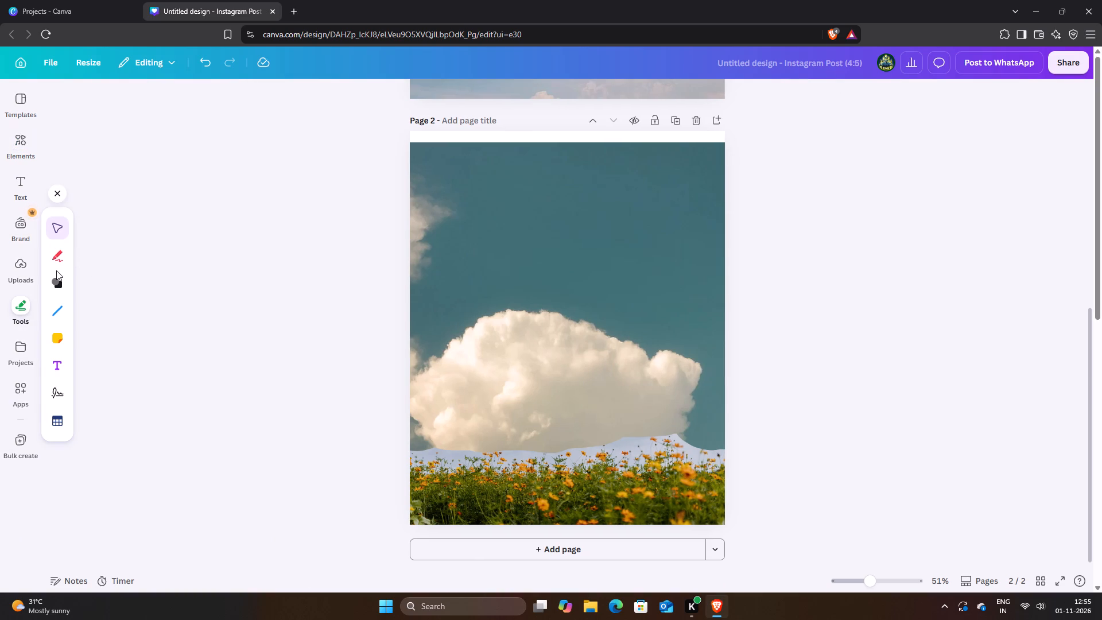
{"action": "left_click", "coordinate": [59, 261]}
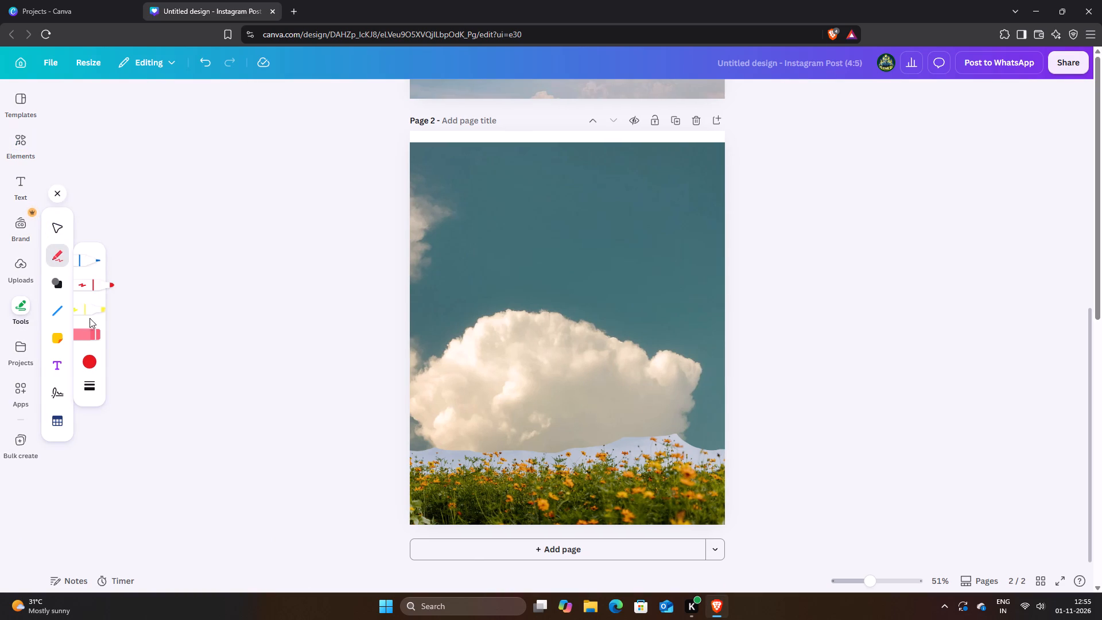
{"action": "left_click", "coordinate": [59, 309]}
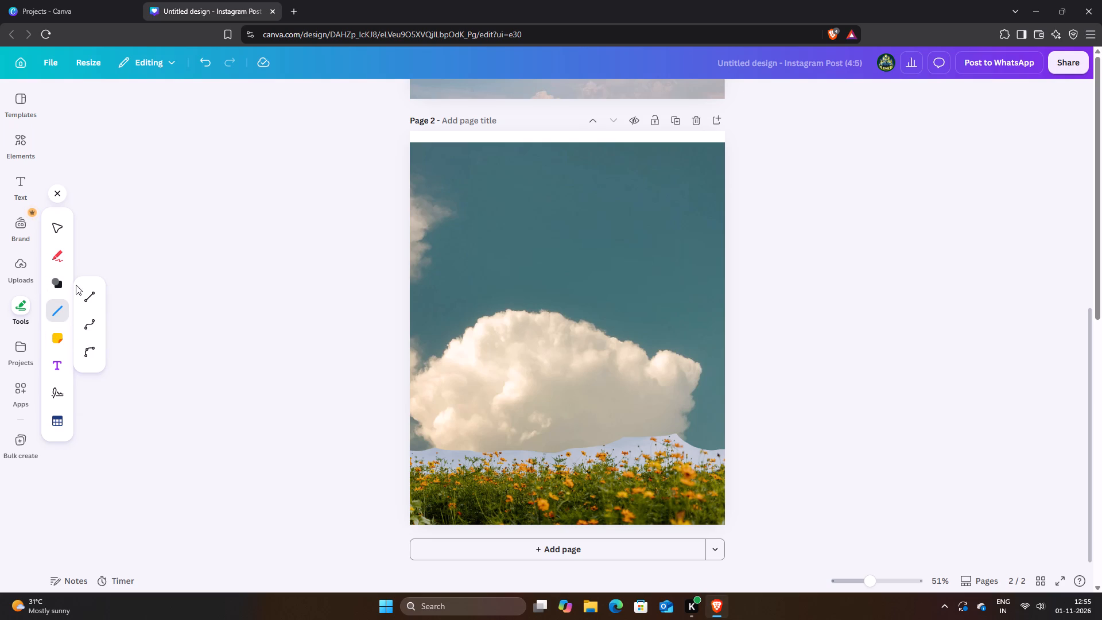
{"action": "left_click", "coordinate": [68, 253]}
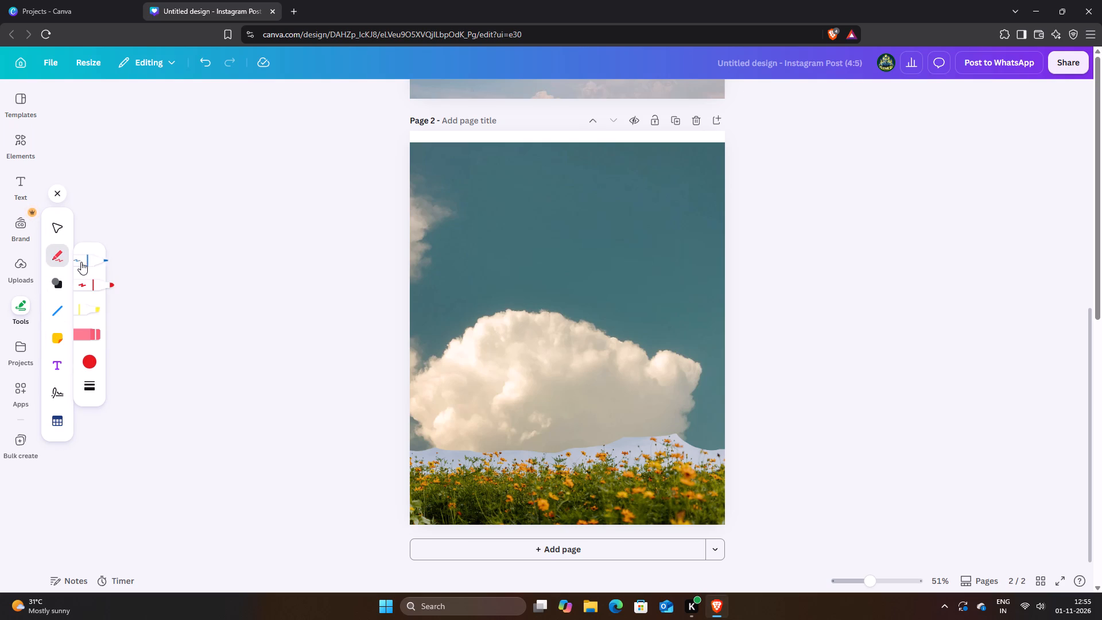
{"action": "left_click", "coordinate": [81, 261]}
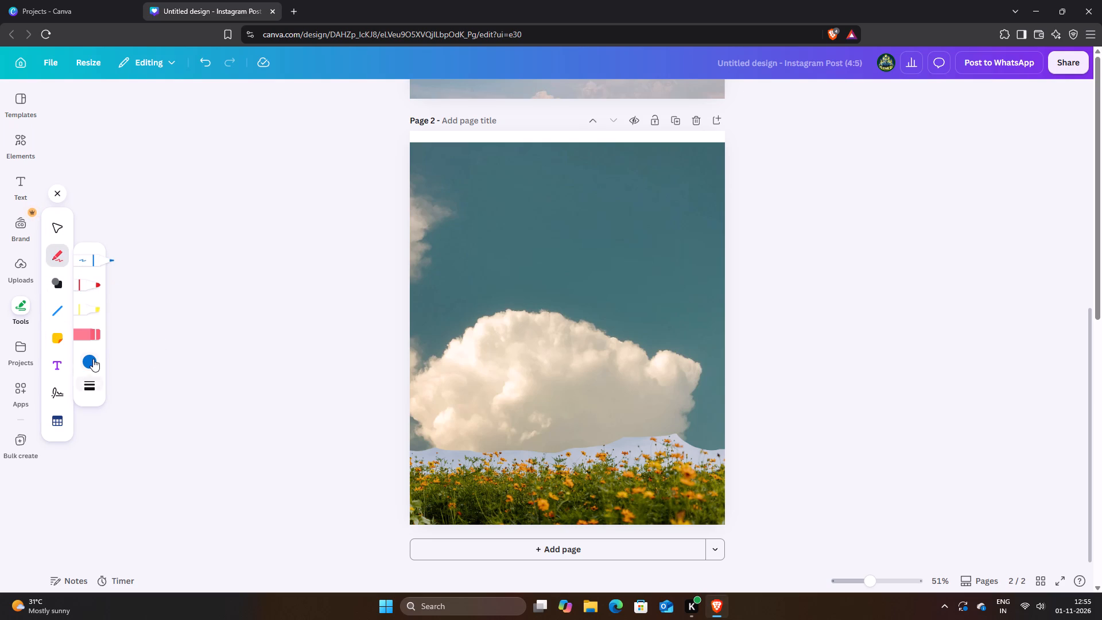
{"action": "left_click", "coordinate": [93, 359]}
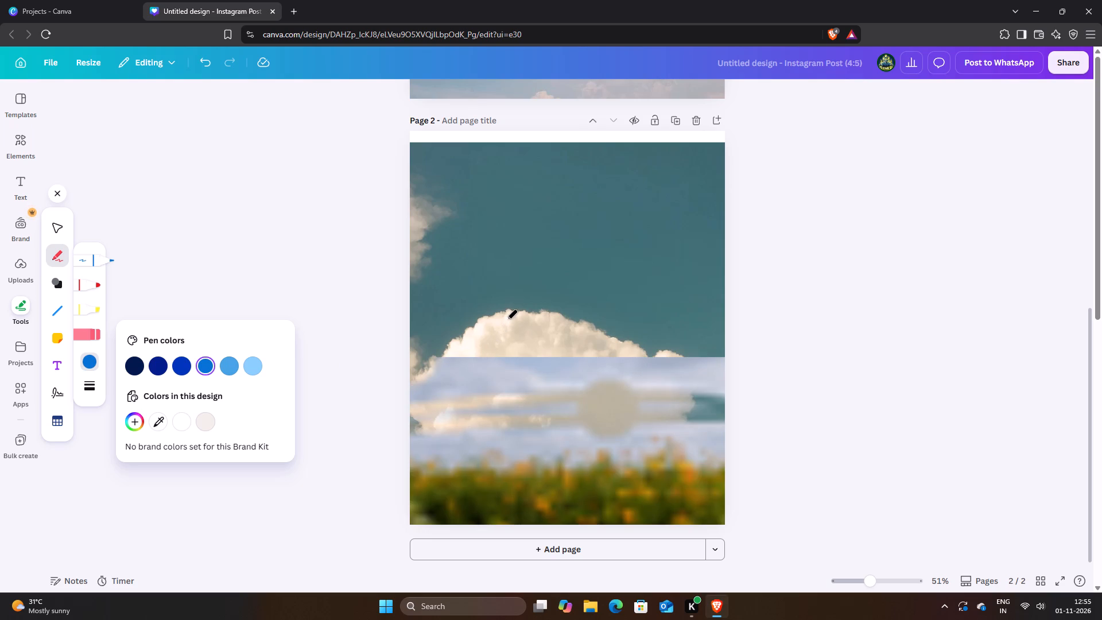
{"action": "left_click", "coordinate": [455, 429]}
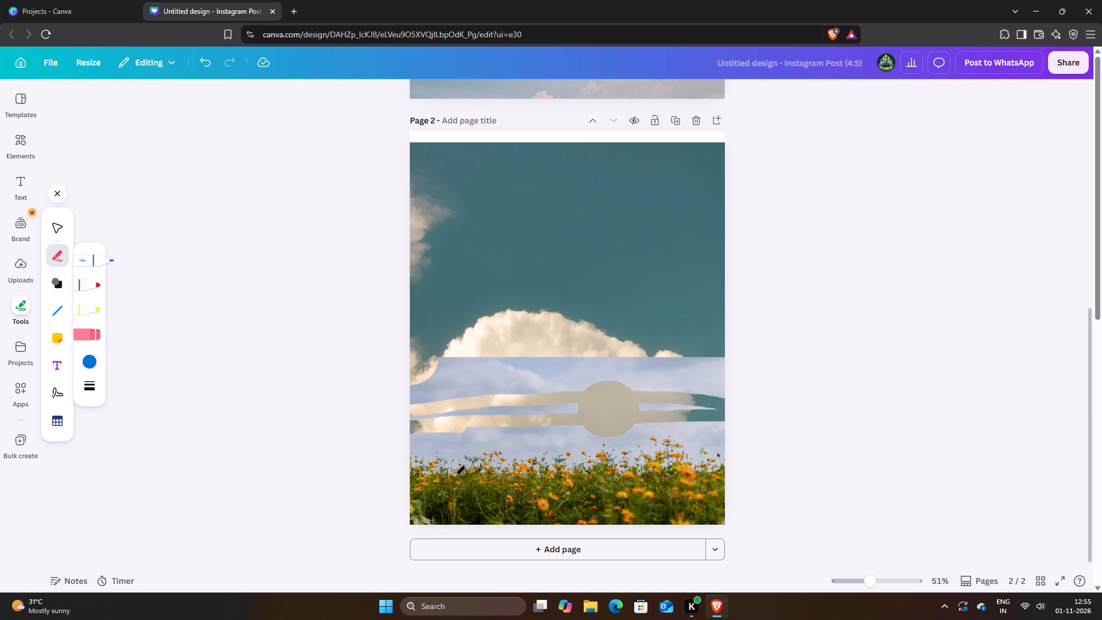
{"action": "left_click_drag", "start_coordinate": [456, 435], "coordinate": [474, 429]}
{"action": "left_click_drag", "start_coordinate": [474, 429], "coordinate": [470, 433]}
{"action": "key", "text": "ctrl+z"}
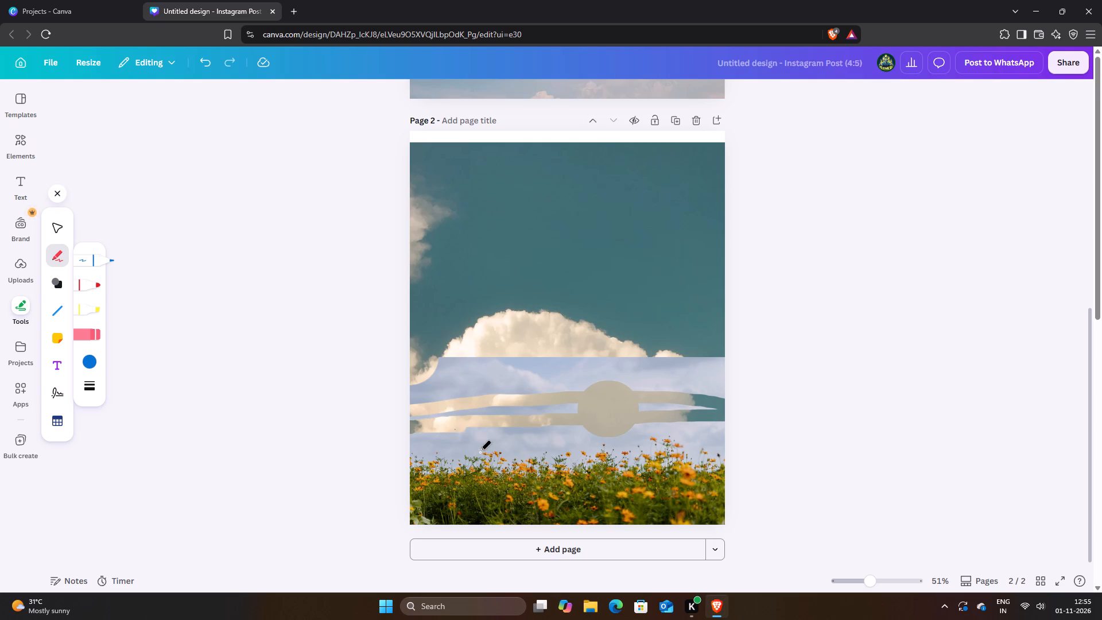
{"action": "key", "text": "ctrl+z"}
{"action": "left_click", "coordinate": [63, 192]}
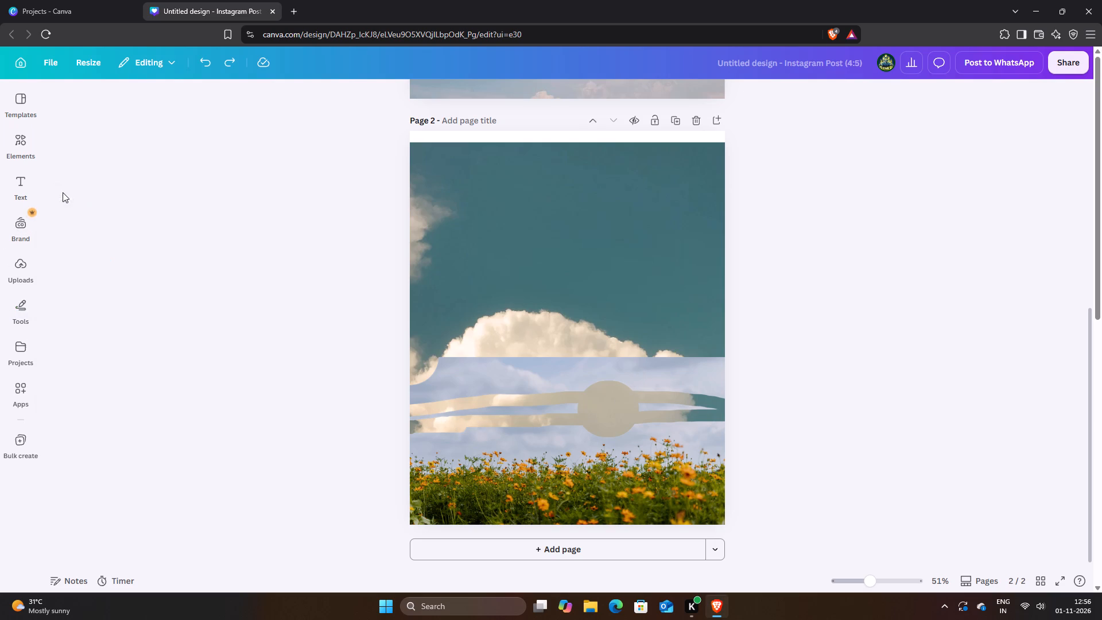
Add a blank third page and place the trending record-player photo on it.
{"action": "left_click", "coordinate": [554, 553]}
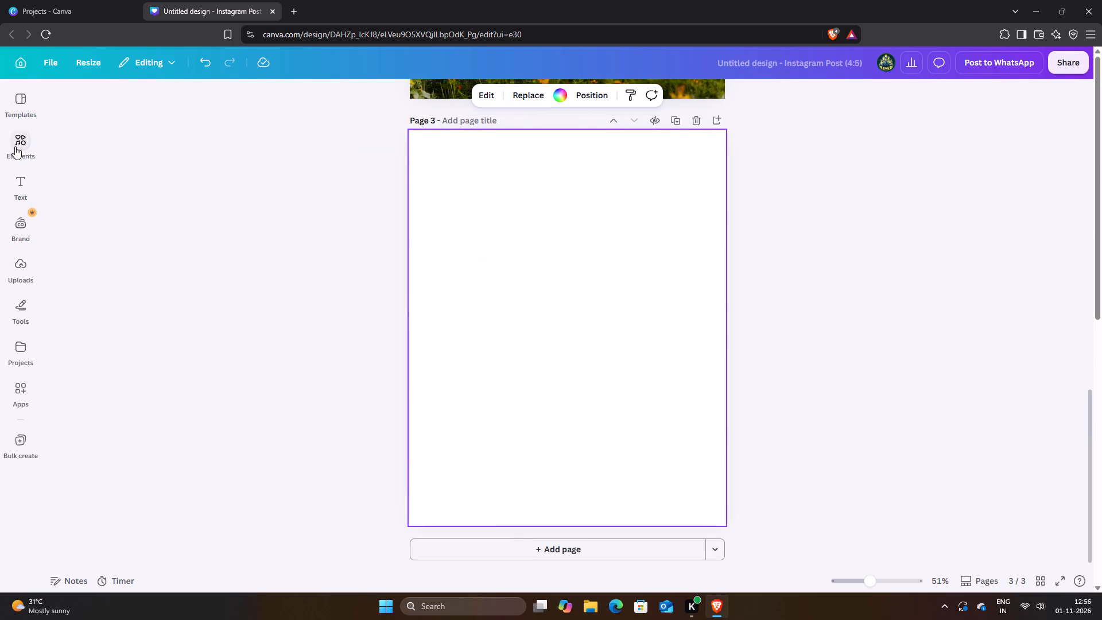
{"action": "left_click", "coordinate": [15, 145]}
{"action": "left_click", "coordinate": [80, 232]}
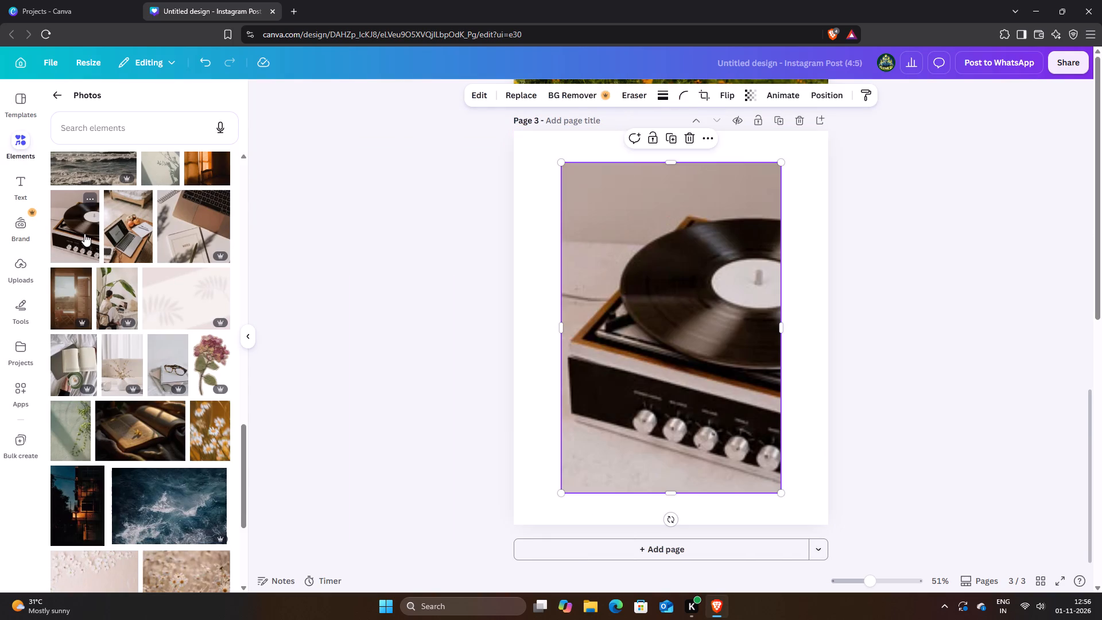
Enlarge and widen the record-player photo to span page 3's full width and reach its bottom edge, leaving it deselected.
{"action": "left_click_drag", "start_coordinate": [561, 493], "coordinate": [517, 529]}
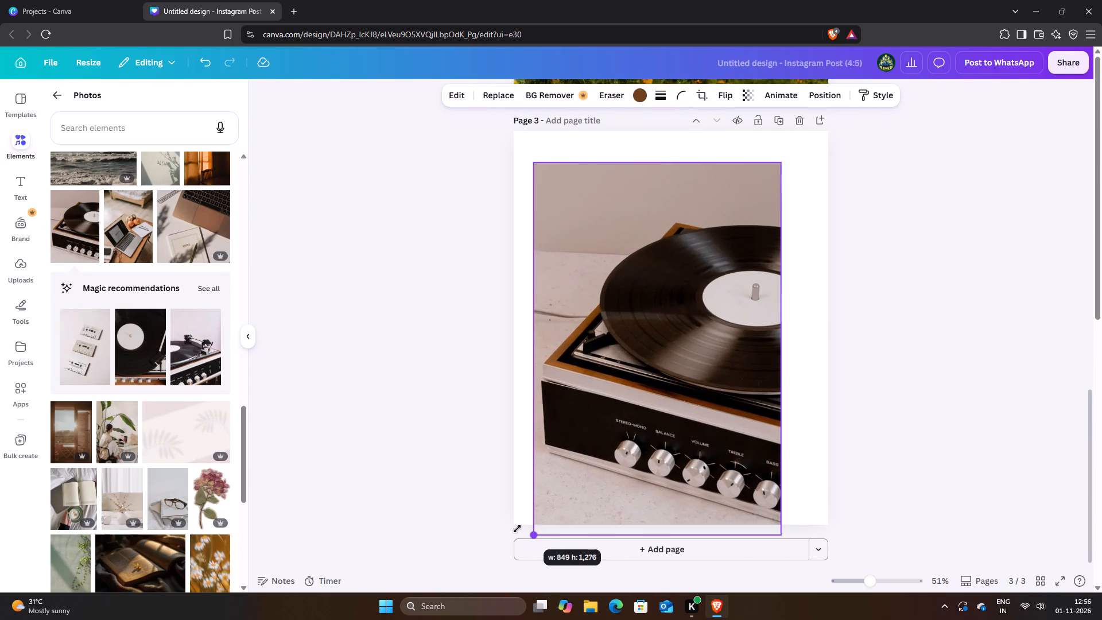
{"action": "left_click_drag", "start_coordinate": [517, 529], "coordinate": [513, 528]}
{"action": "left_click_drag", "start_coordinate": [781, 354], "coordinate": [826, 357]}
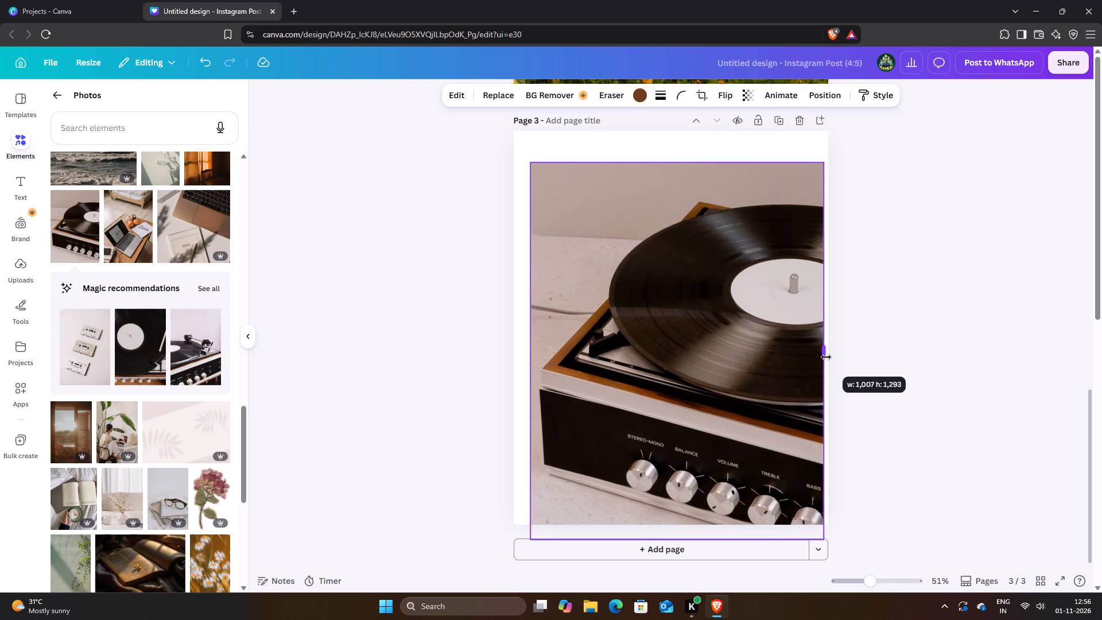
{"action": "left_click_drag", "start_coordinate": [826, 357], "coordinate": [832, 359]}
{"action": "left_click_drag", "start_coordinate": [531, 347], "coordinate": [472, 347]}
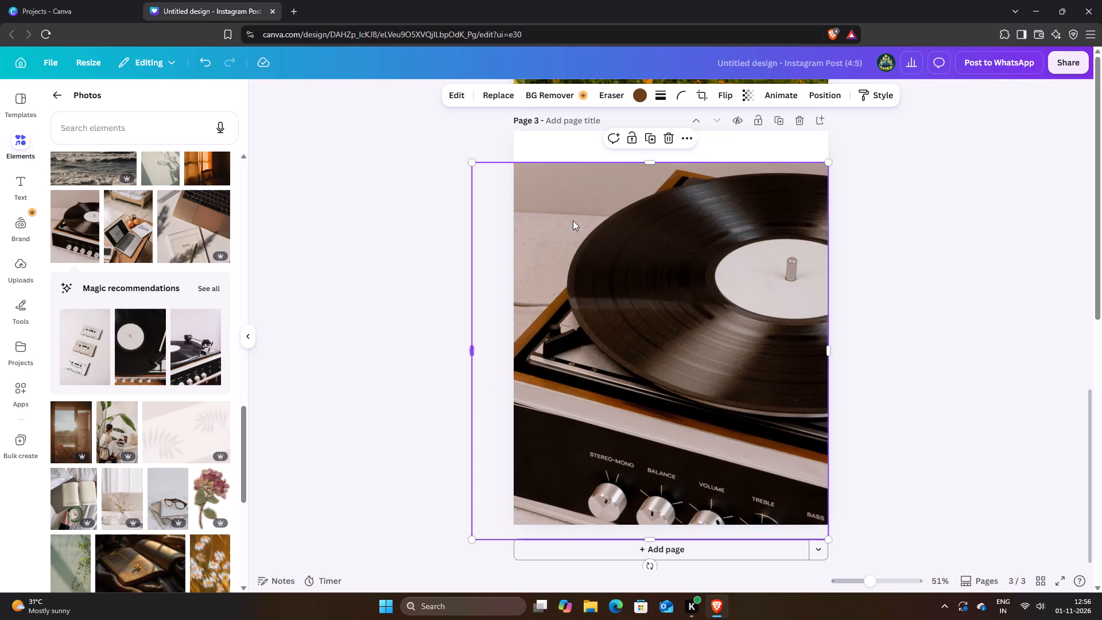
{"action": "left_click", "coordinate": [1097, 393]}
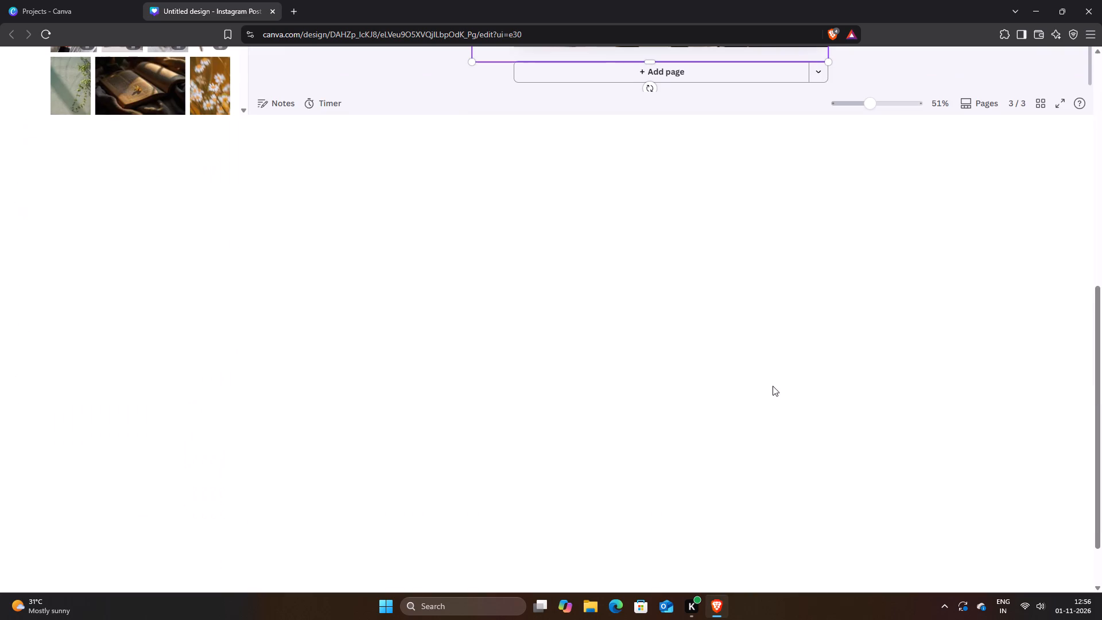
{"action": "scroll", "coordinate": [759, 395], "scroll_direction": "up", "scroll_amount": 9}
{"action": "left_click", "coordinate": [873, 336]}
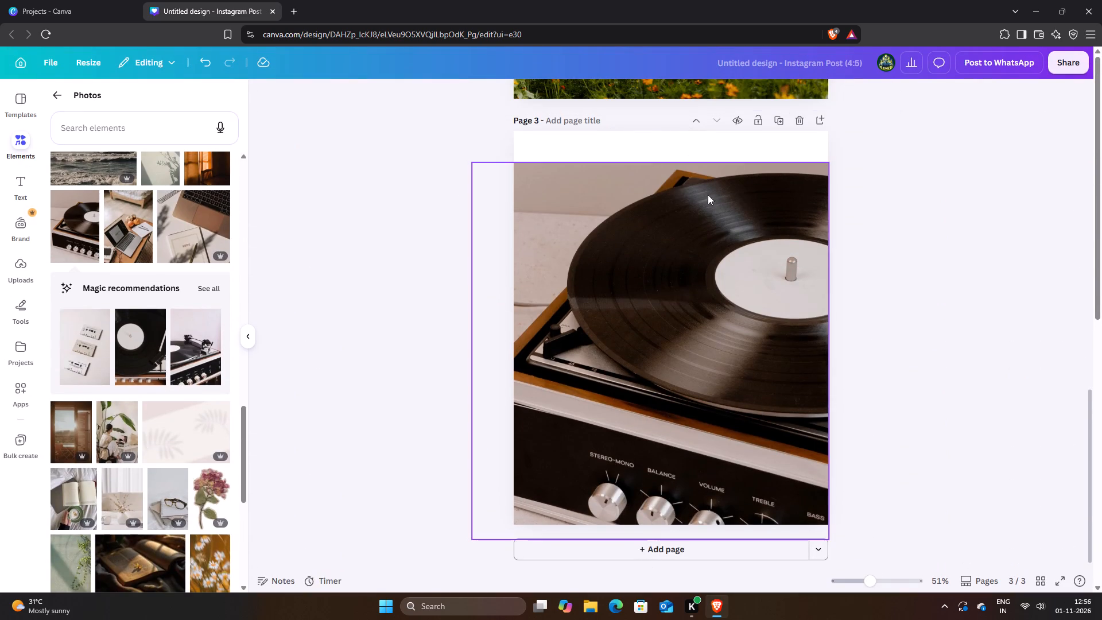
Add the photo of a hand holding coffee over an open book, shrink it and place it near page 3's left edge at mid-height.
{"action": "scroll", "coordinate": [102, 381], "scroll_direction": "down", "scroll_amount": 10}
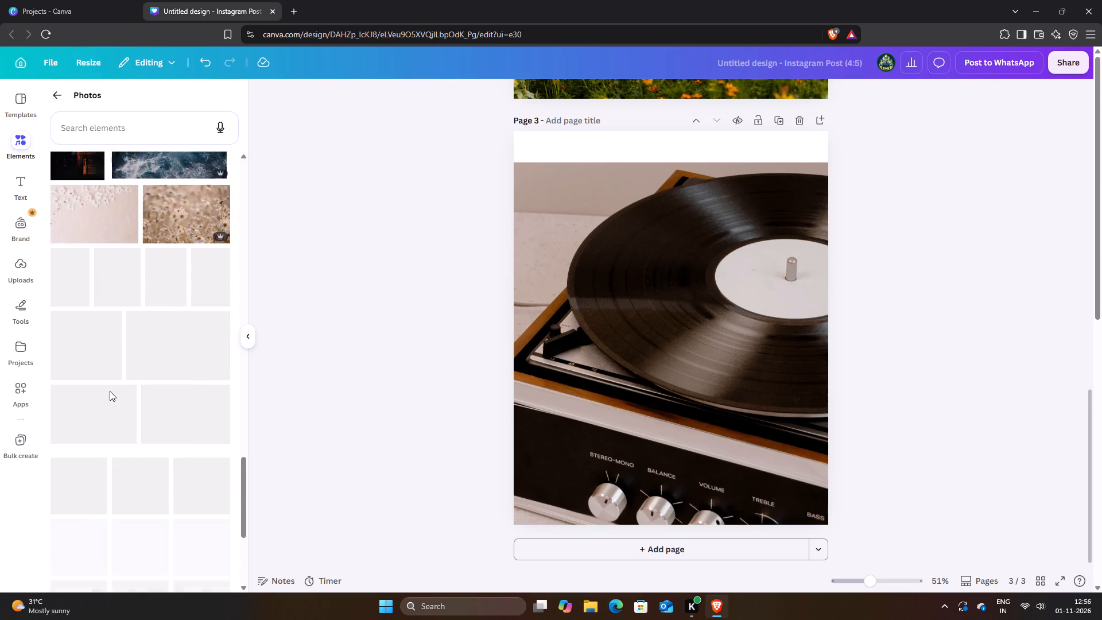
{"action": "scroll", "coordinate": [111, 392], "scroll_direction": "down", "scroll_amount": 7}
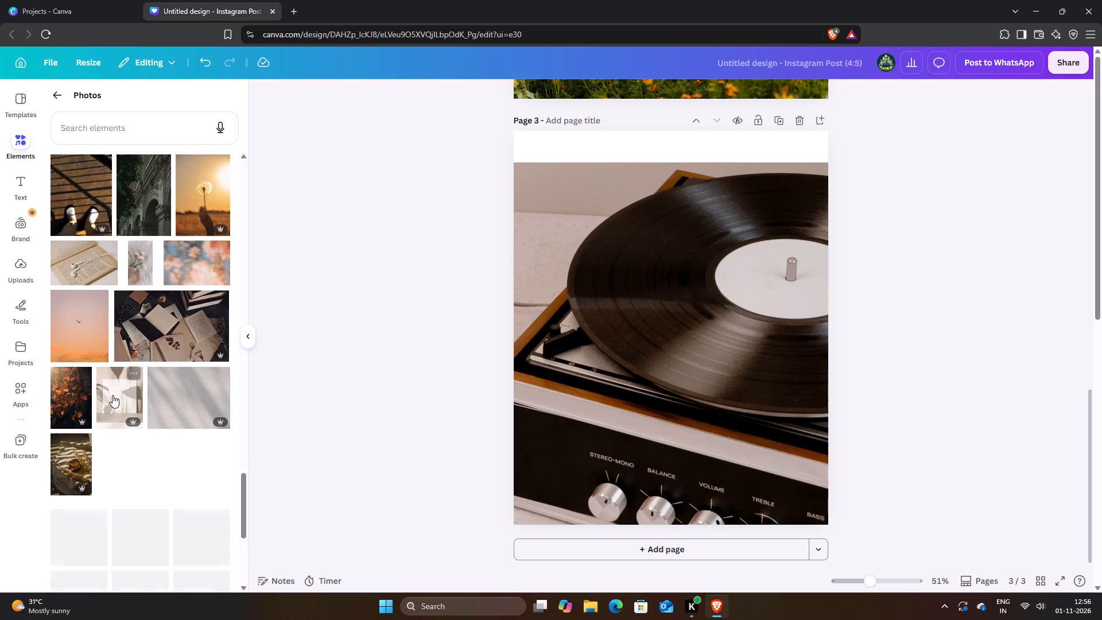
{"action": "scroll", "coordinate": [112, 395], "scroll_direction": "down", "scroll_amount": 8}
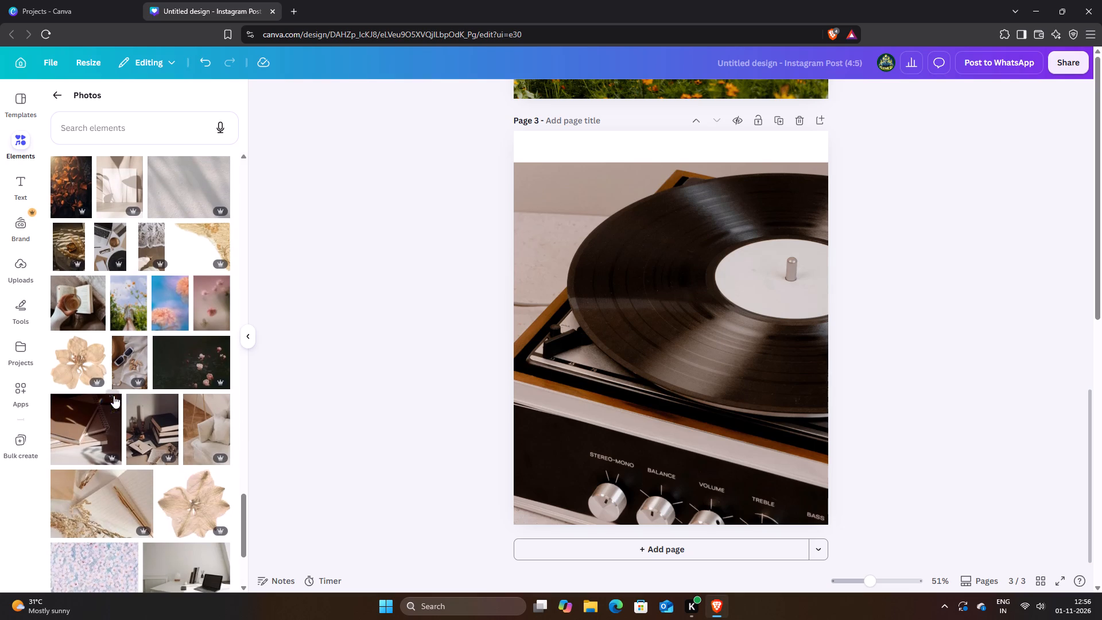
{"action": "left_click", "coordinate": [79, 323]}
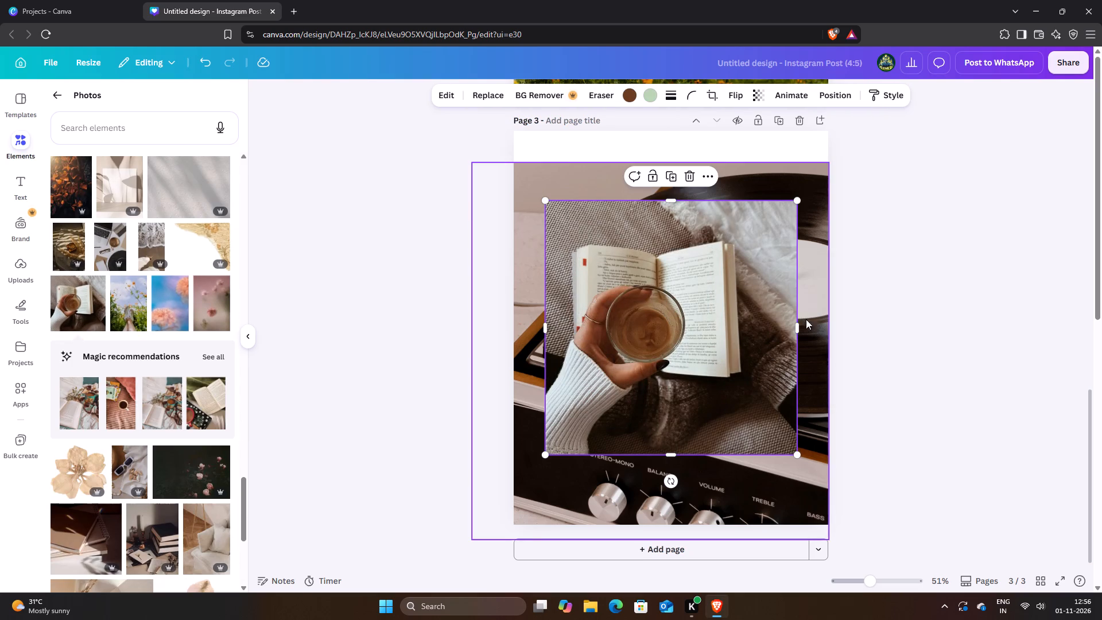
{"action": "left_click_drag", "start_coordinate": [794, 201], "coordinate": [643, 335]}
{"action": "left_click_drag", "start_coordinate": [583, 392], "coordinate": [561, 303]}
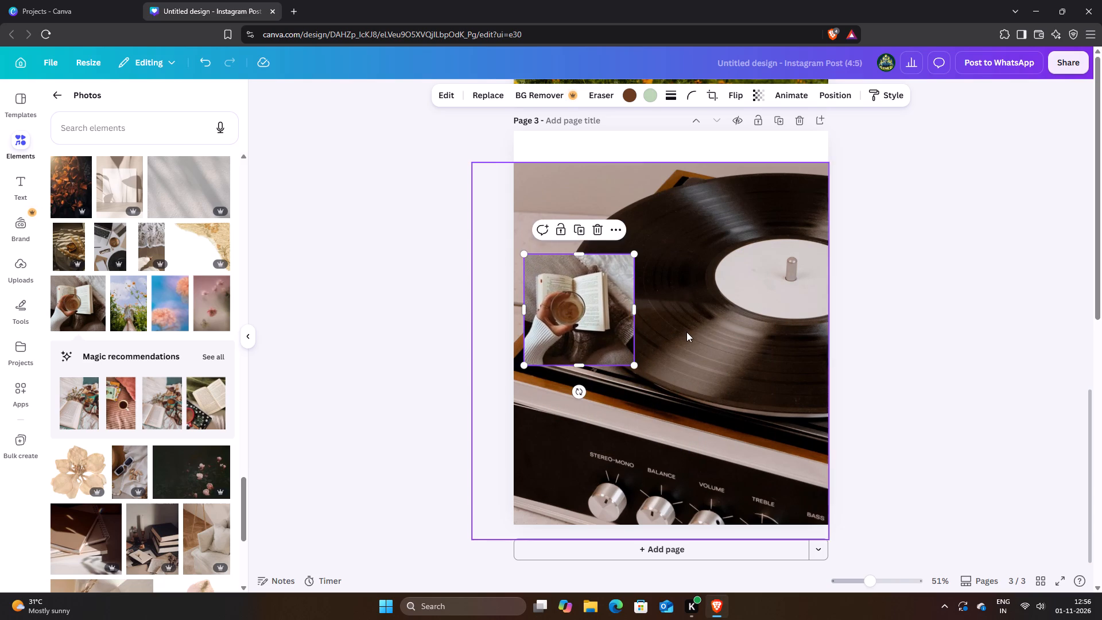
{"action": "left_click", "coordinate": [686, 332]}
{"action": "left_click", "coordinate": [356, 352]}
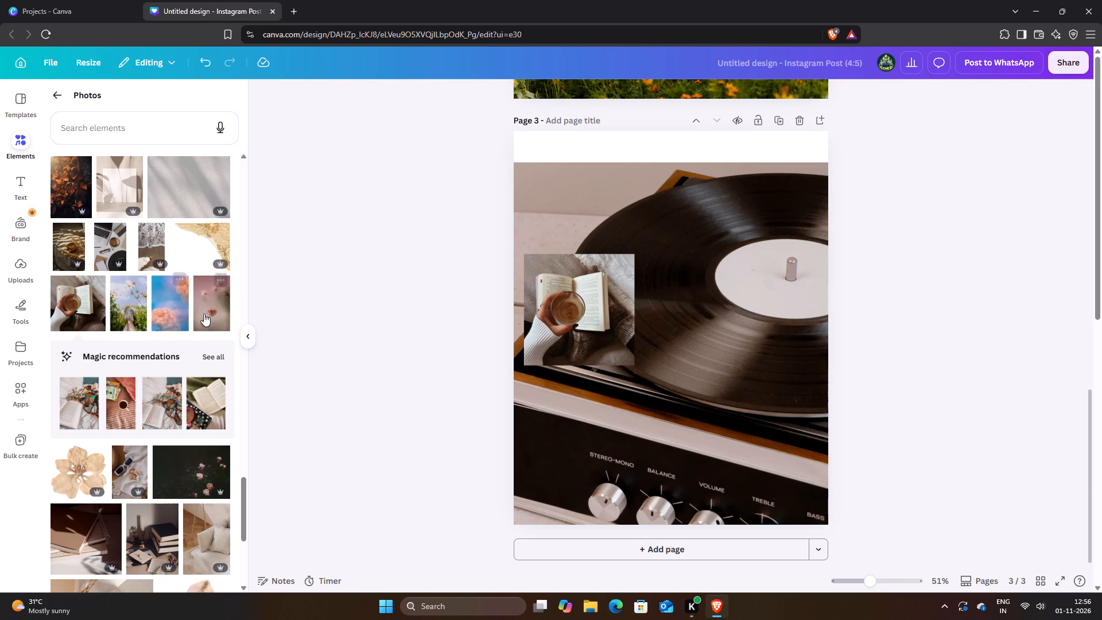
Add the white sunglasses and seashells photo, shrink it and place it overlapping the right edge of the coffee-and-book photo on page 3.
{"action": "scroll", "coordinate": [184, 387], "scroll_direction": "down", "scroll_amount": 3}
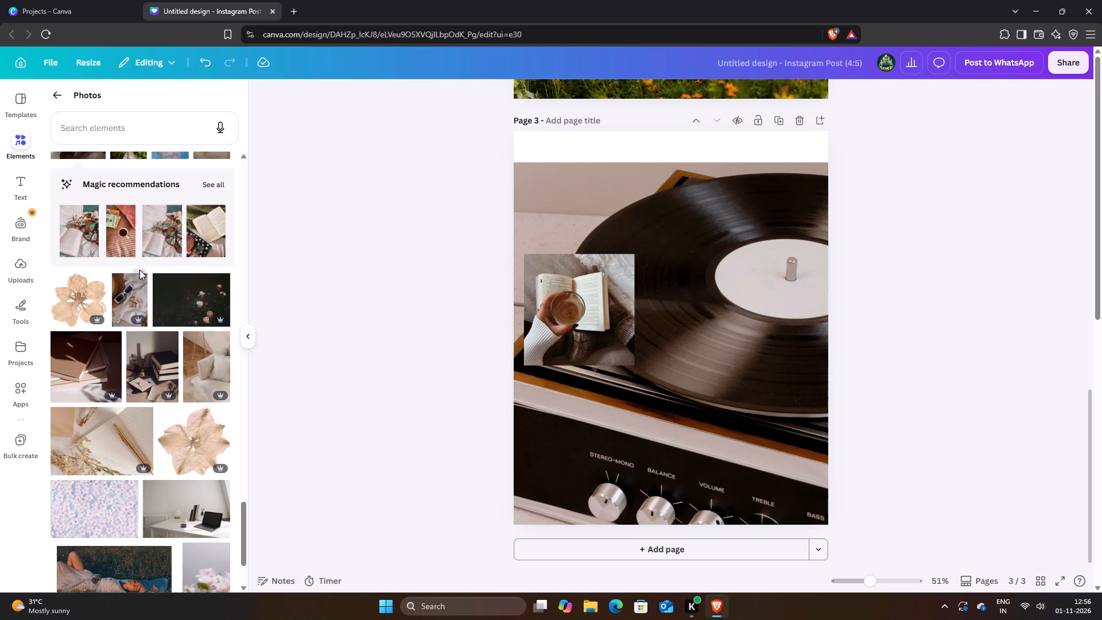
{"action": "left_click", "coordinate": [131, 301]}
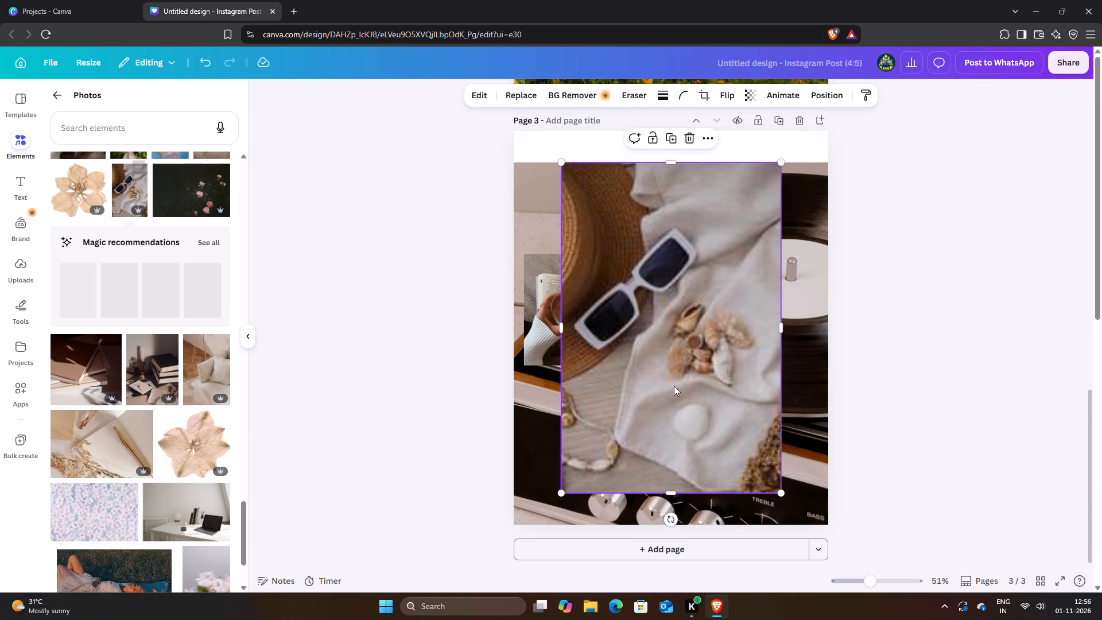
{"action": "left_click_drag", "start_coordinate": [778, 166], "coordinate": [662, 357]}
{"action": "left_click_drag", "start_coordinate": [591, 437], "coordinate": [709, 326]}
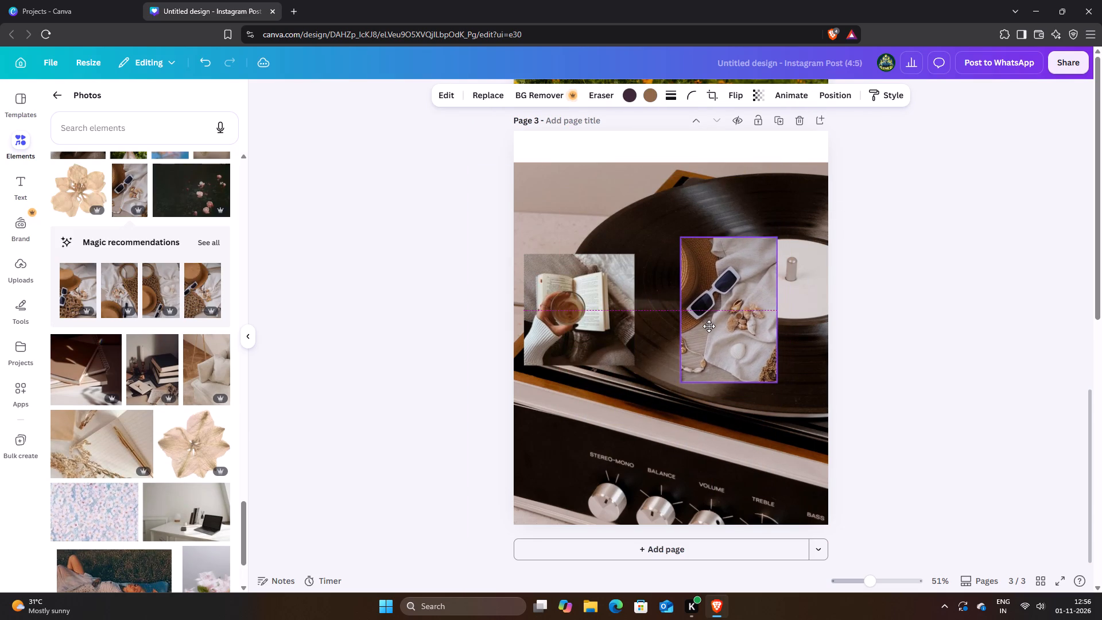
{"action": "left_click_drag", "start_coordinate": [709, 326], "coordinate": [652, 318]}
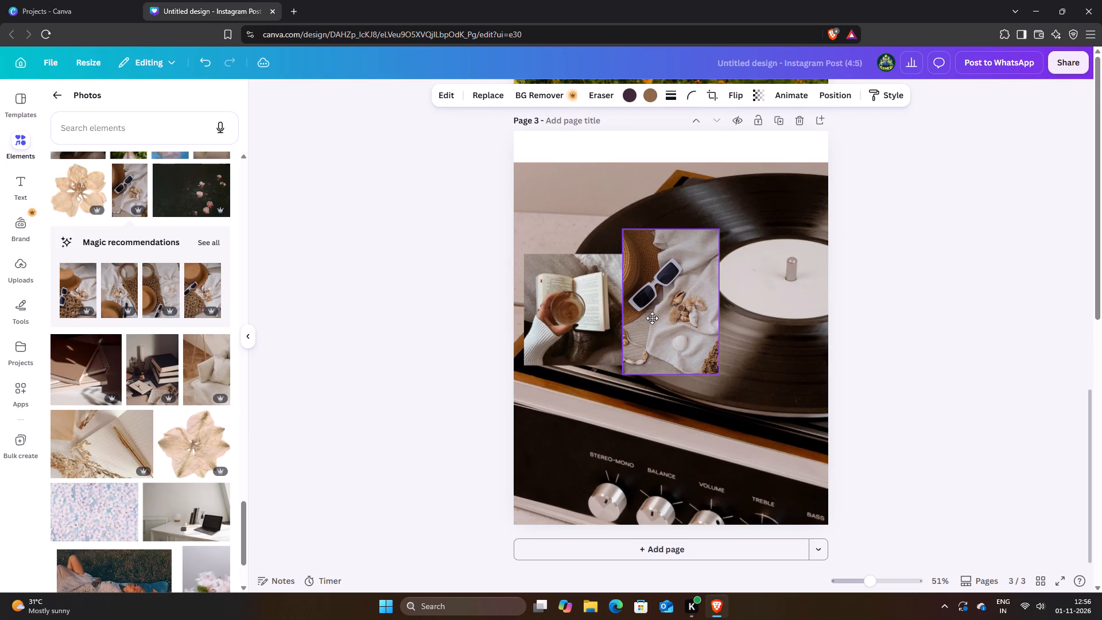
{"action": "left_click_drag", "start_coordinate": [652, 318], "coordinate": [642, 318]}
{"action": "left_click", "coordinate": [1084, 305]}
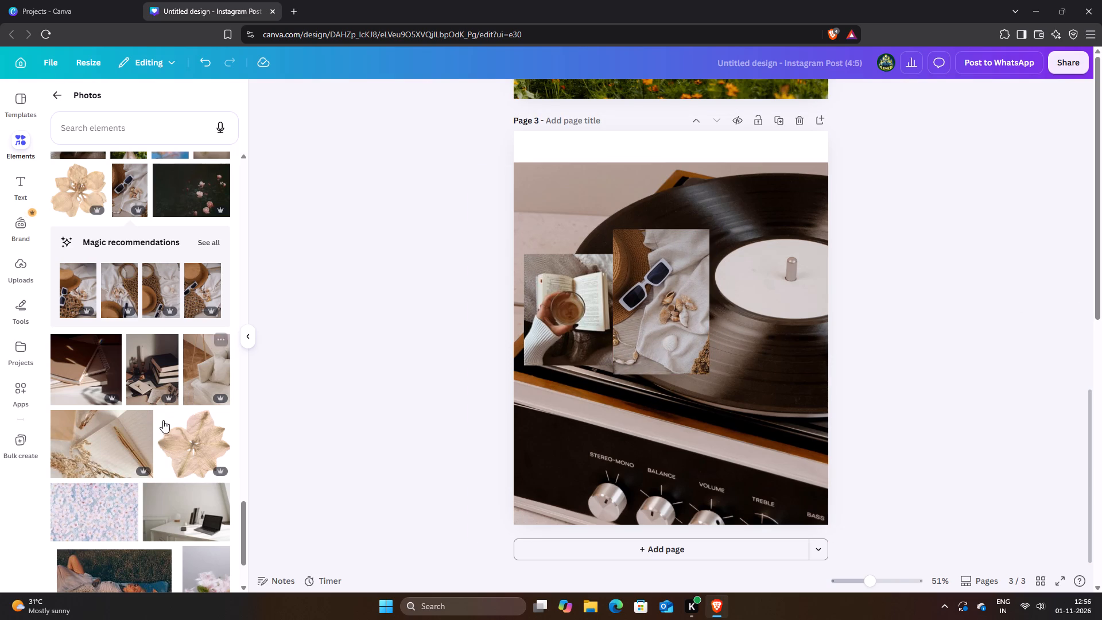
Add the cracked-marble arm cutout from the photos, shrink it and move it to page 3's upper-right corner.
{"action": "scroll", "coordinate": [162, 428], "scroll_direction": "down", "scroll_amount": 8}
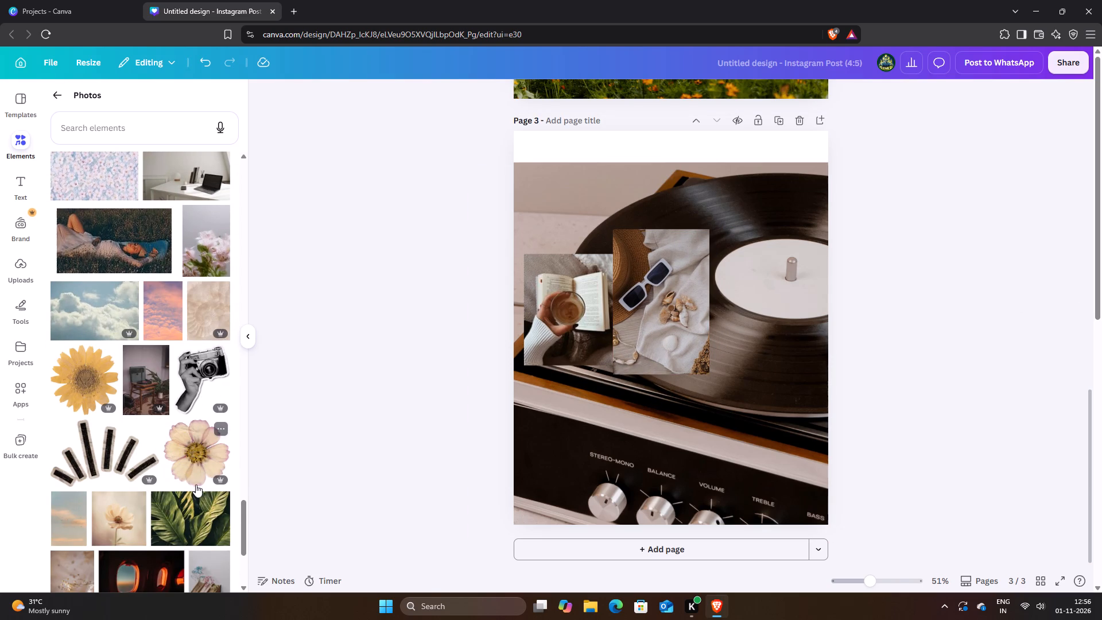
{"action": "scroll", "coordinate": [195, 485], "scroll_direction": "down", "scroll_amount": 5}
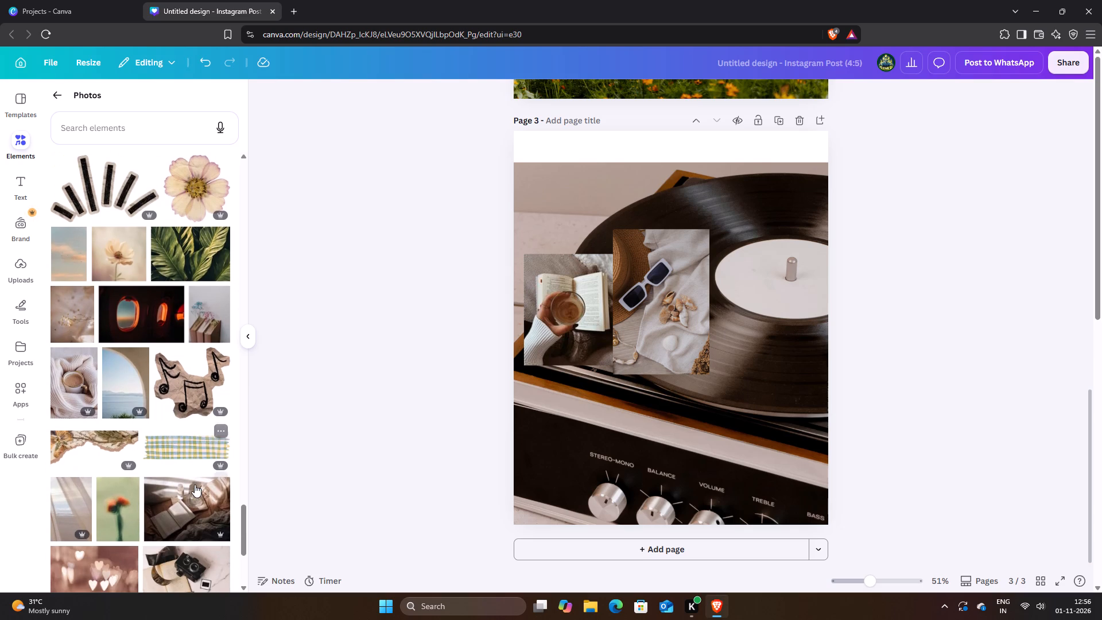
{"action": "scroll", "coordinate": [195, 485], "scroll_direction": "down", "scroll_amount": 3}
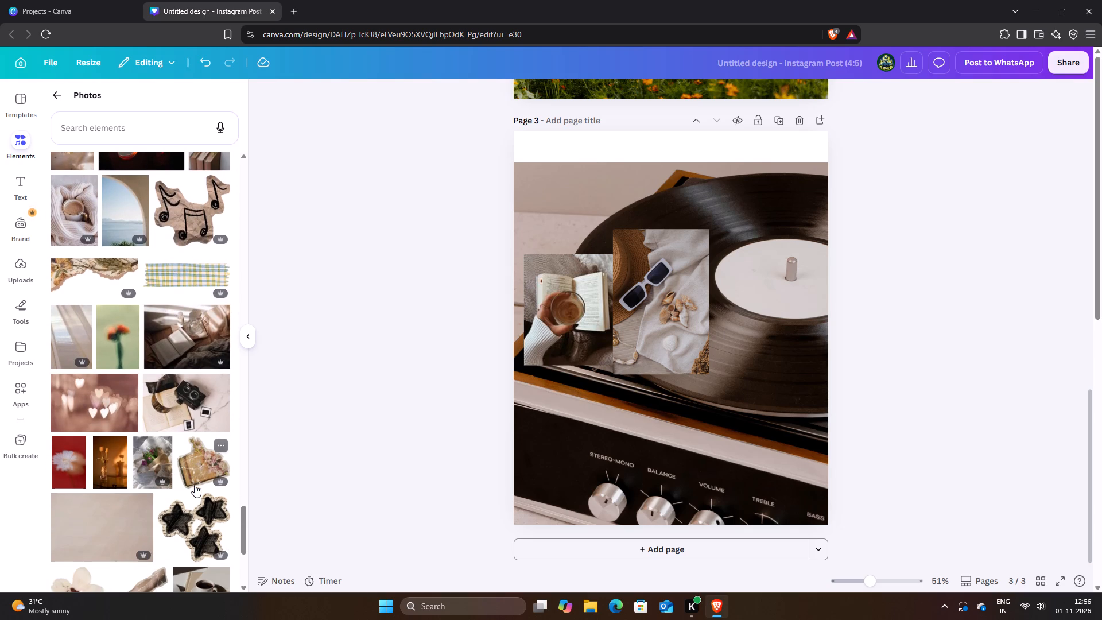
{"action": "scroll", "coordinate": [190, 485], "scroll_direction": "down", "scroll_amount": 7}
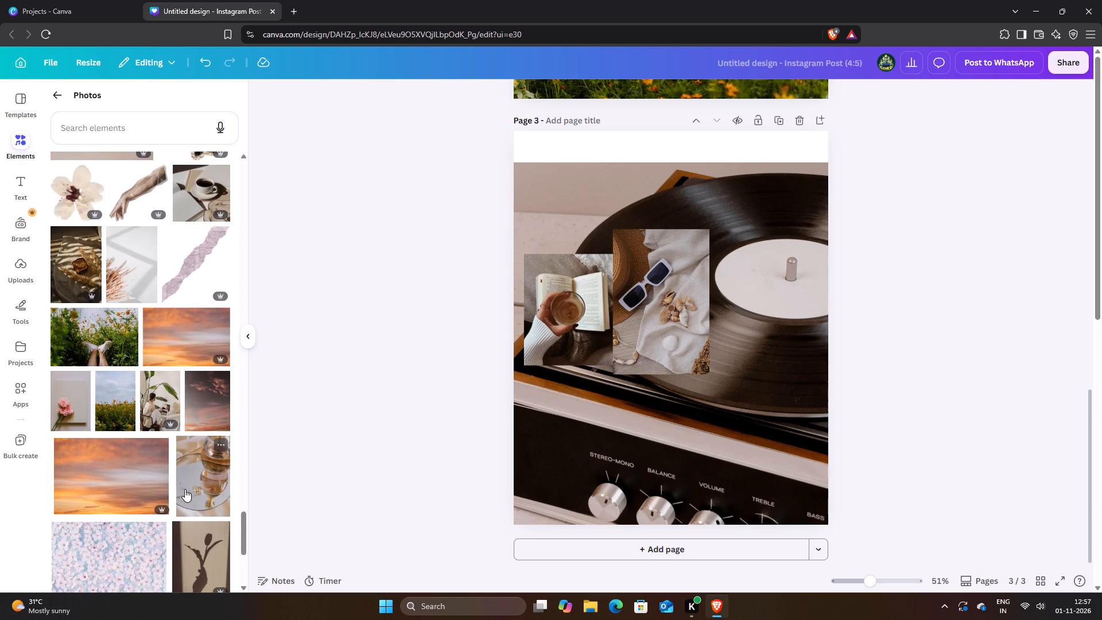
{"action": "scroll", "coordinate": [170, 434], "scroll_direction": "up", "scroll_amount": 2}
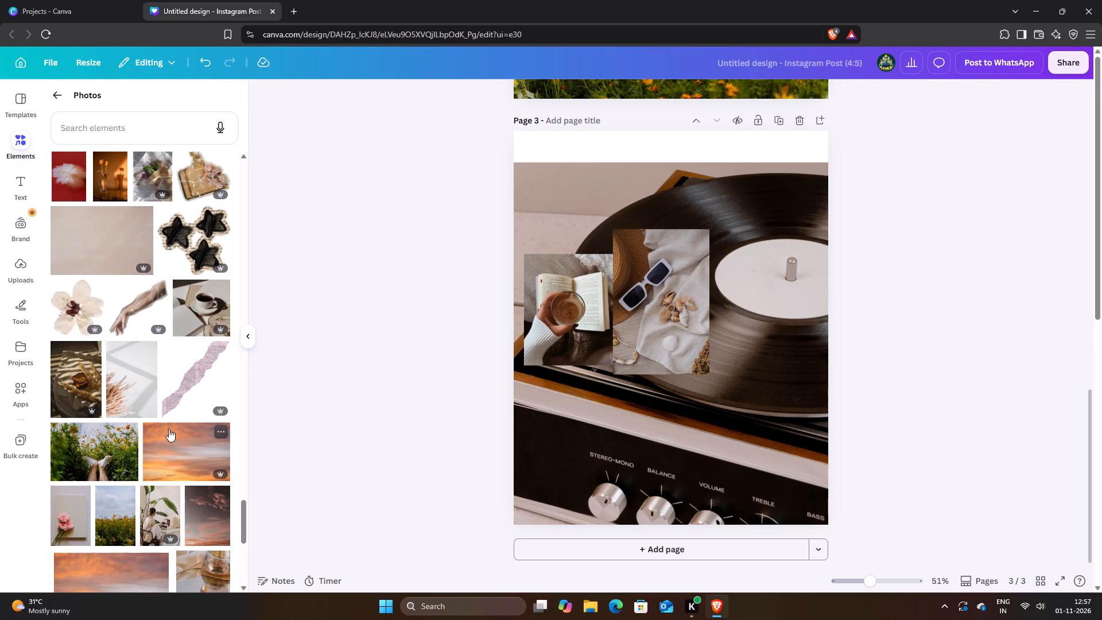
{"action": "left_click", "coordinate": [126, 312]}
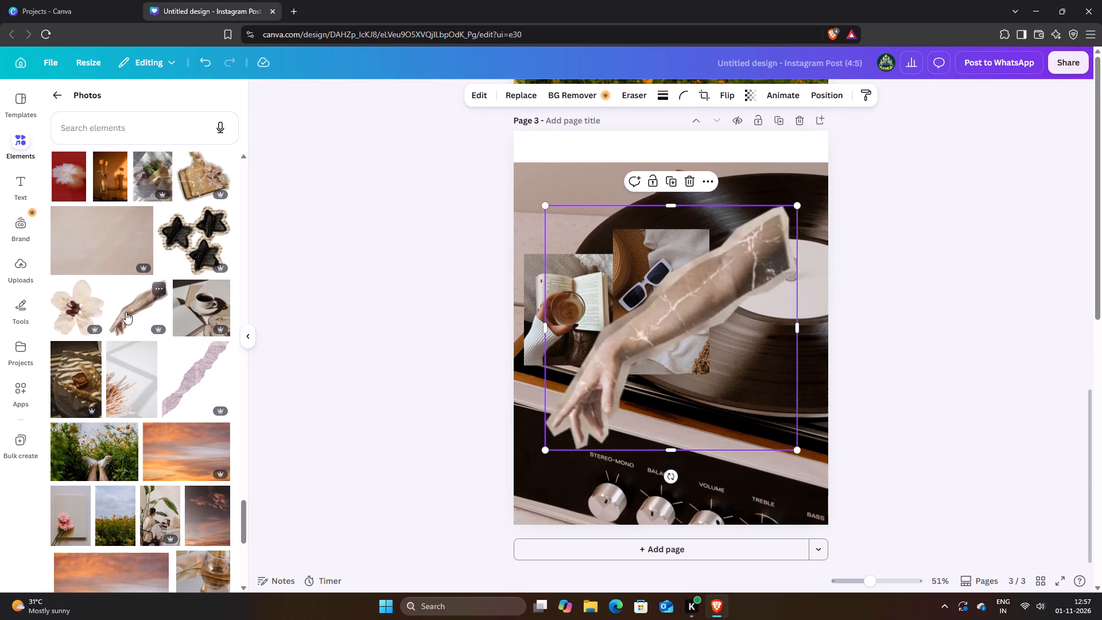
{"action": "left_click_drag", "start_coordinate": [800, 206], "coordinate": [748, 263]}
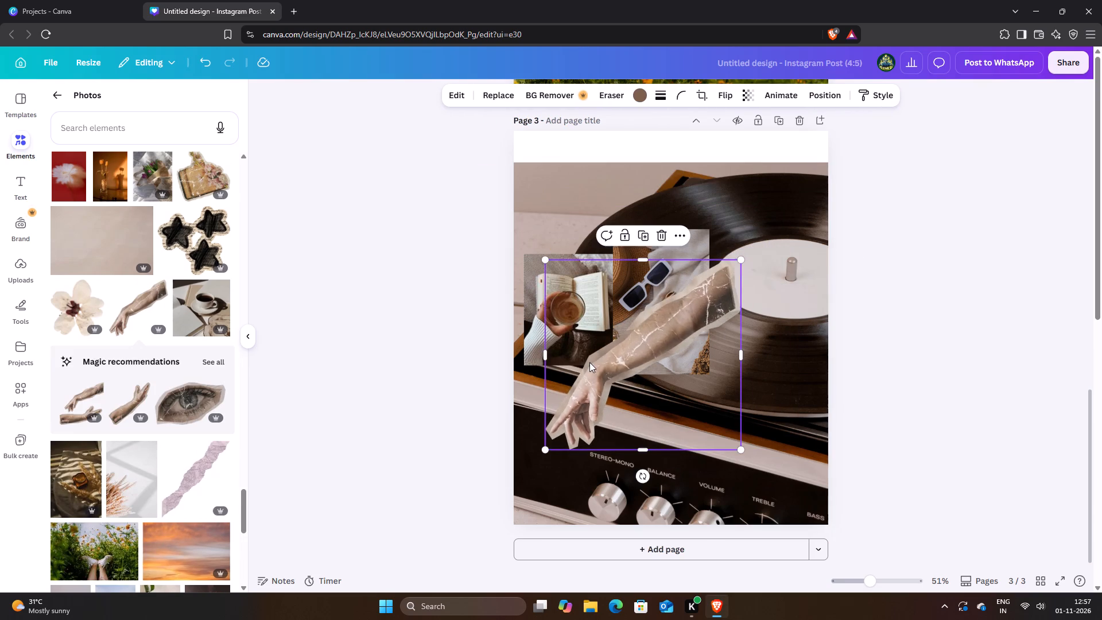
{"action": "left_click_drag", "start_coordinate": [589, 362], "coordinate": [680, 231]}
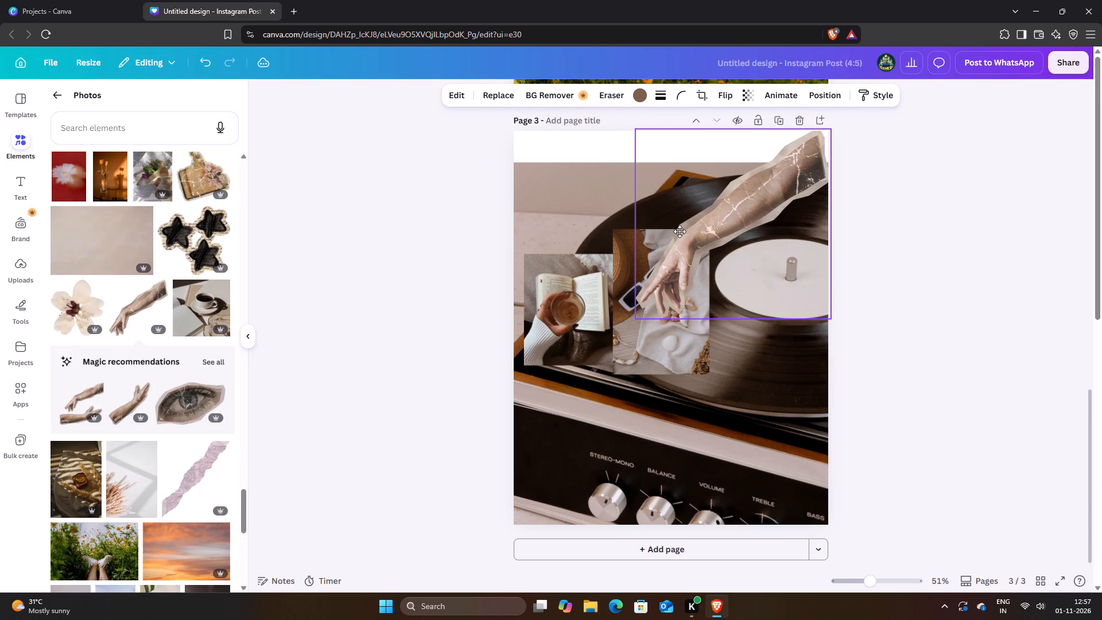
{"action": "left_click_drag", "start_coordinate": [680, 231], "coordinate": [701, 232]}
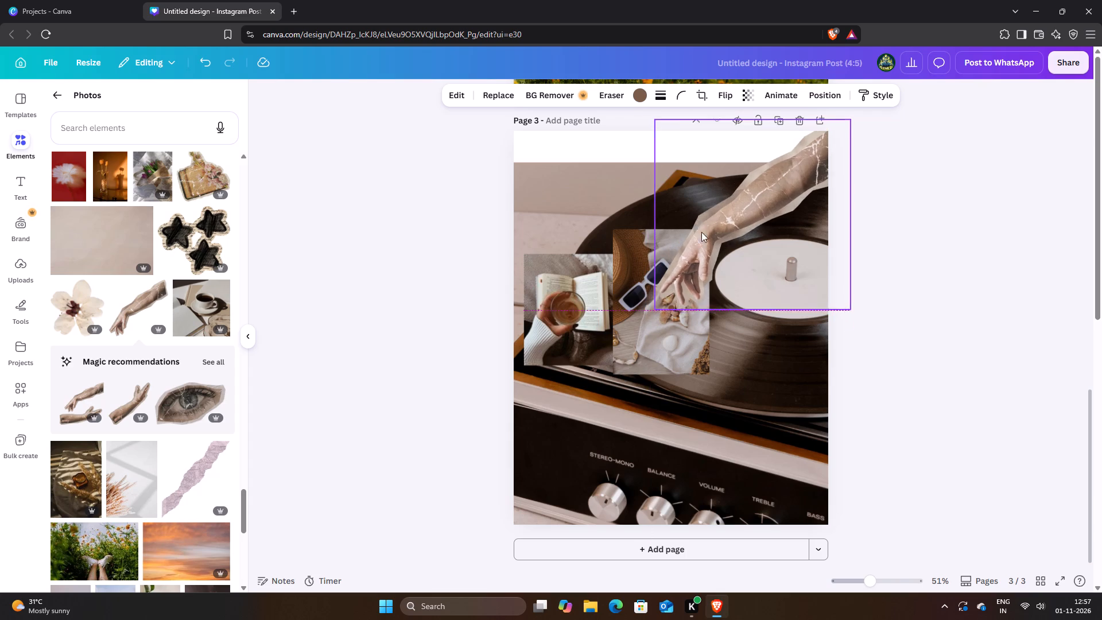
{"action": "left_click_drag", "start_coordinate": [701, 232], "coordinate": [680, 218]}
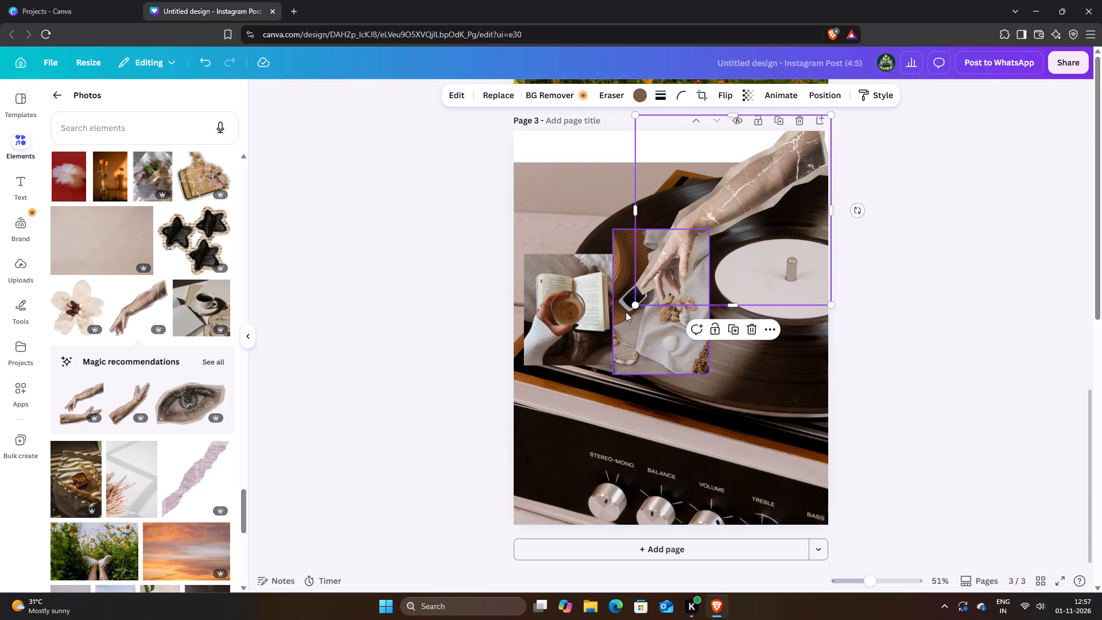
Shrink the arm cutout further and nudge it so the hand reaches in from page 3's upper-right corner, leaving it deselected.
{"action": "left_click_drag", "start_coordinate": [633, 307], "coordinate": [661, 260]}
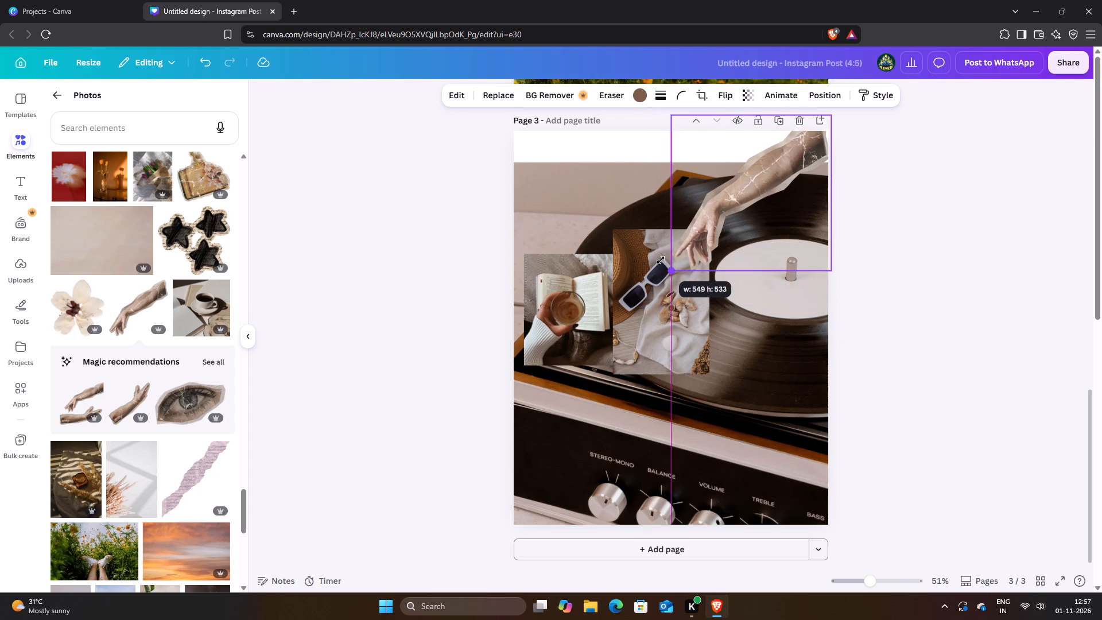
{"action": "left_click_drag", "start_coordinate": [661, 260], "coordinate": [665, 254]}
{"action": "left_click_drag", "start_coordinate": [751, 185], "coordinate": [752, 184]}
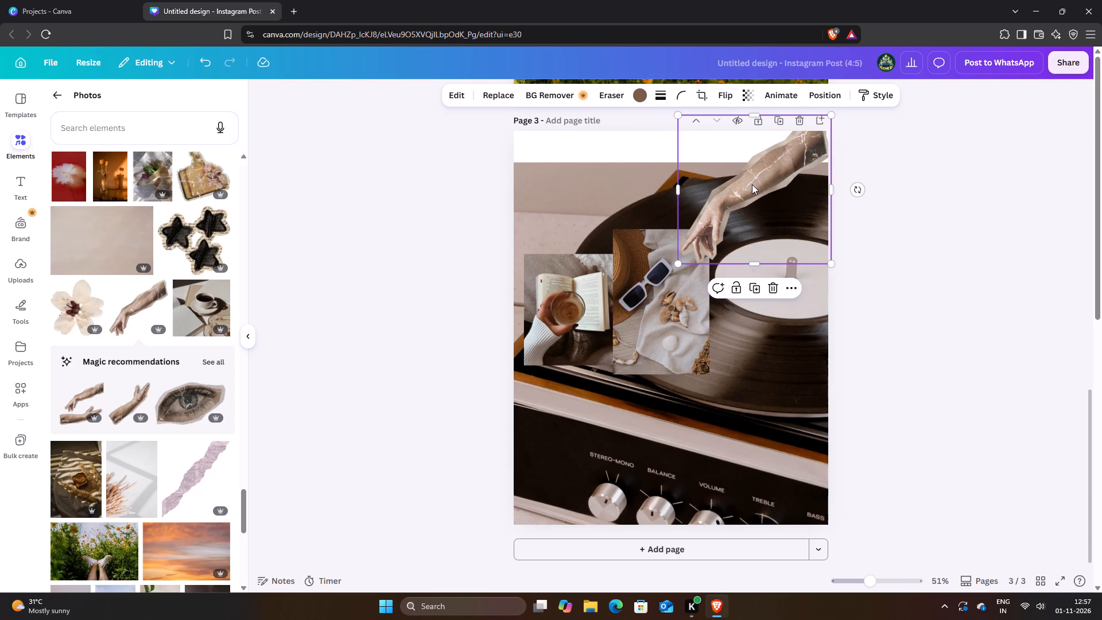
{"action": "left_click_drag", "start_coordinate": [752, 184], "coordinate": [758, 183]}
{"action": "left_click", "coordinate": [482, 254]}
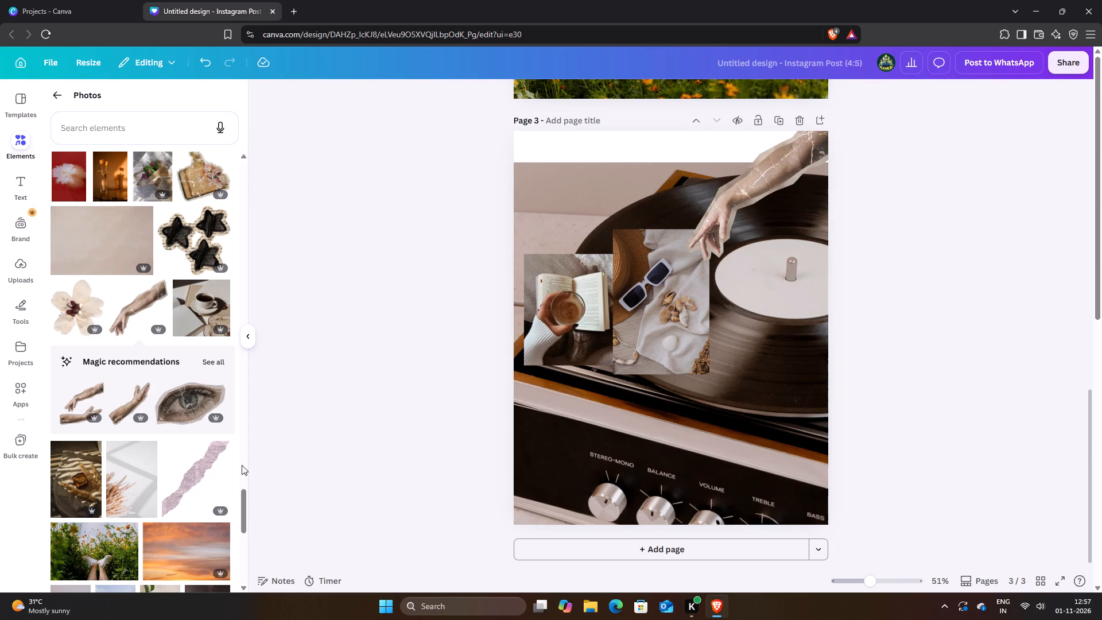
Add a blank fourth page and place the photo of white flowers on a blue background in its lower-left corner.
{"action": "scroll", "coordinate": [215, 476], "scroll_direction": "down", "scroll_amount": 9}
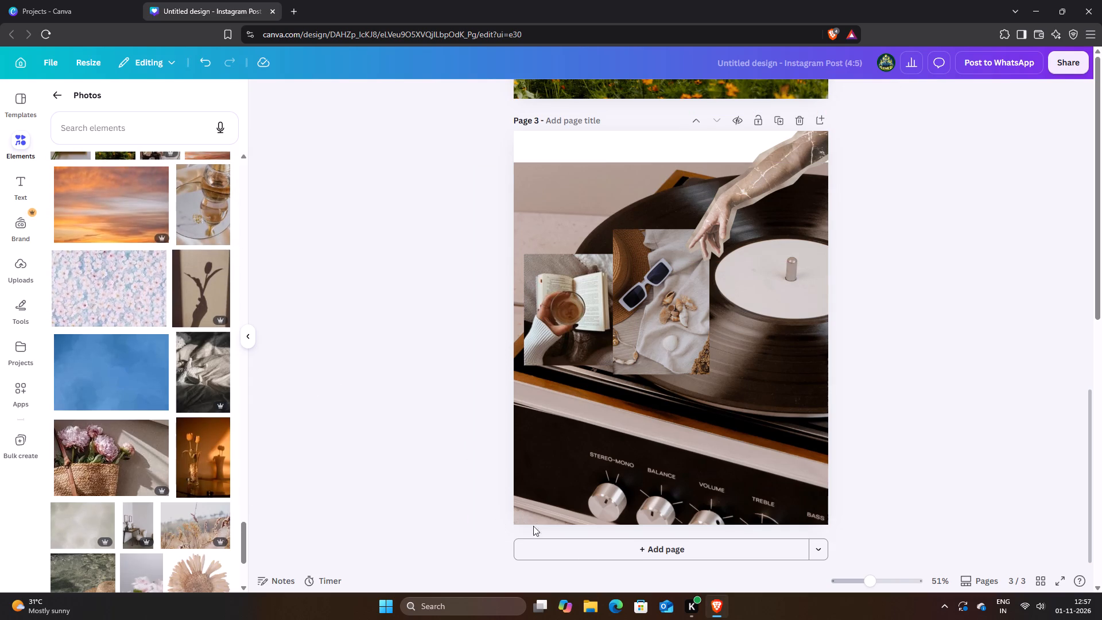
{"action": "left_click", "coordinate": [608, 556]}
{"action": "scroll", "coordinate": [168, 377], "scroll_direction": "down", "scroll_amount": 10}
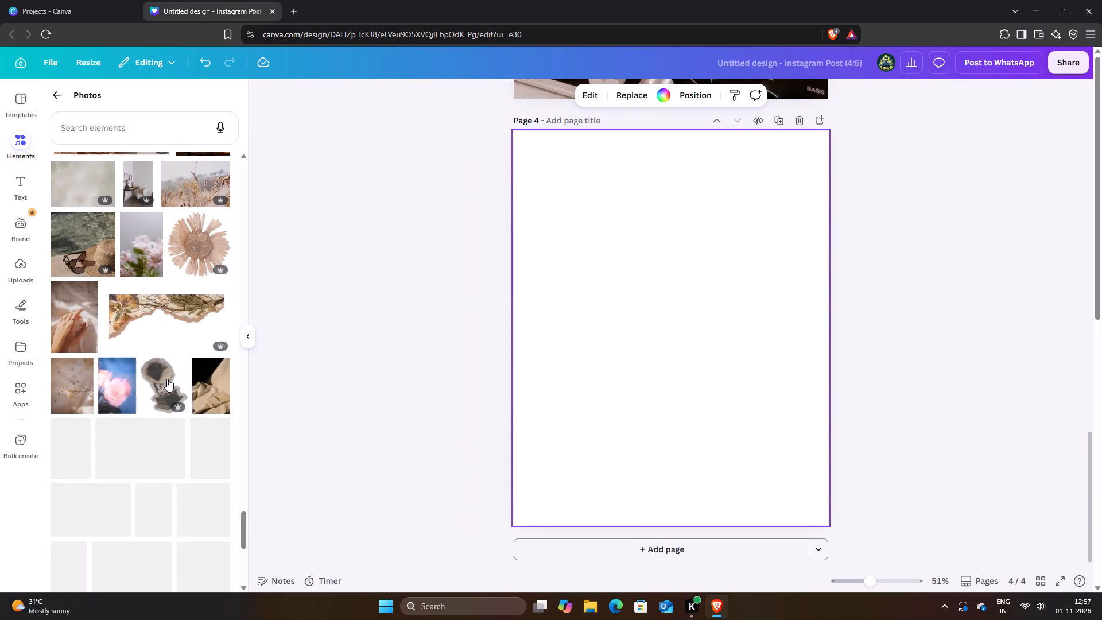
{"action": "scroll", "coordinate": [167, 379], "scroll_direction": "down", "scroll_amount": 6}
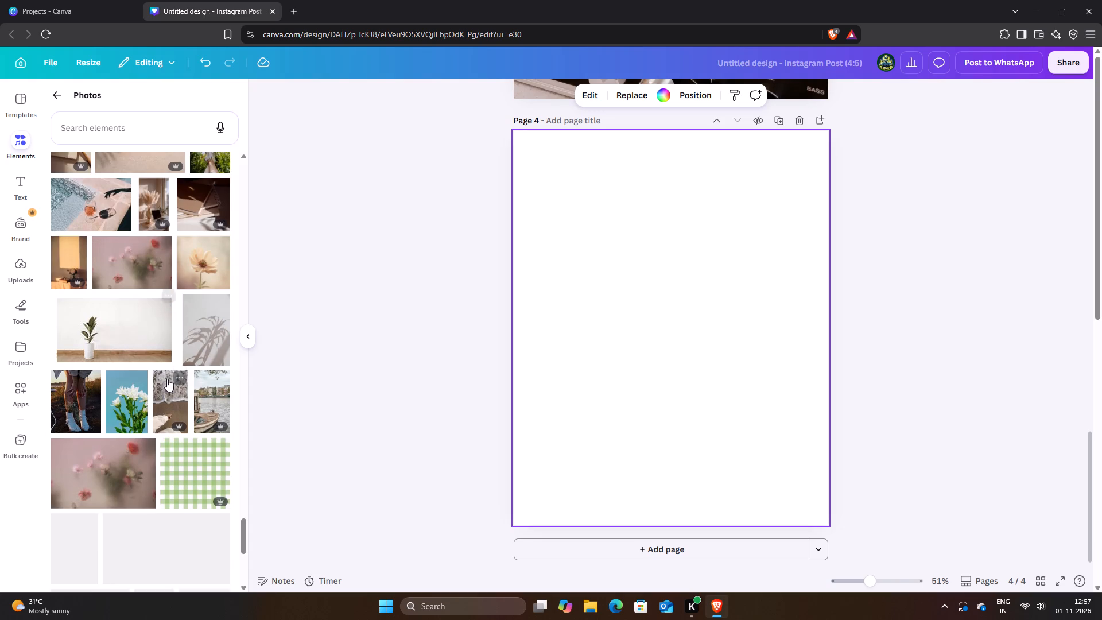
{"action": "scroll", "coordinate": [167, 379], "scroll_direction": "down", "scroll_amount": 2}
{"action": "left_click", "coordinate": [116, 296]}
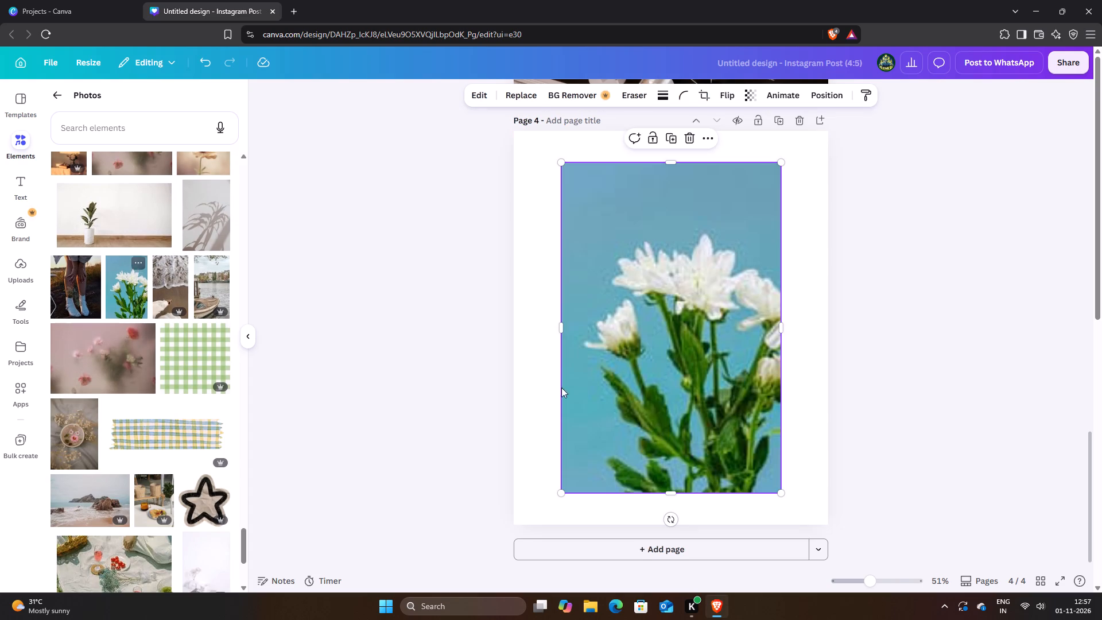
{"action": "left_click_drag", "start_coordinate": [663, 396], "coordinate": [609, 433]}
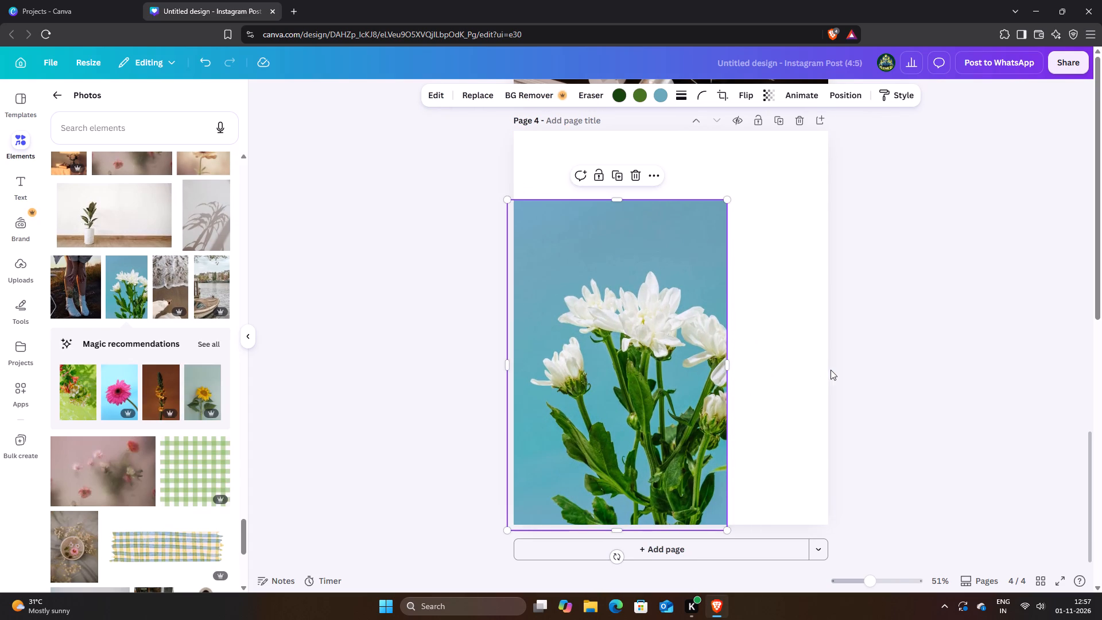
{"action": "left_click", "coordinate": [863, 352]}
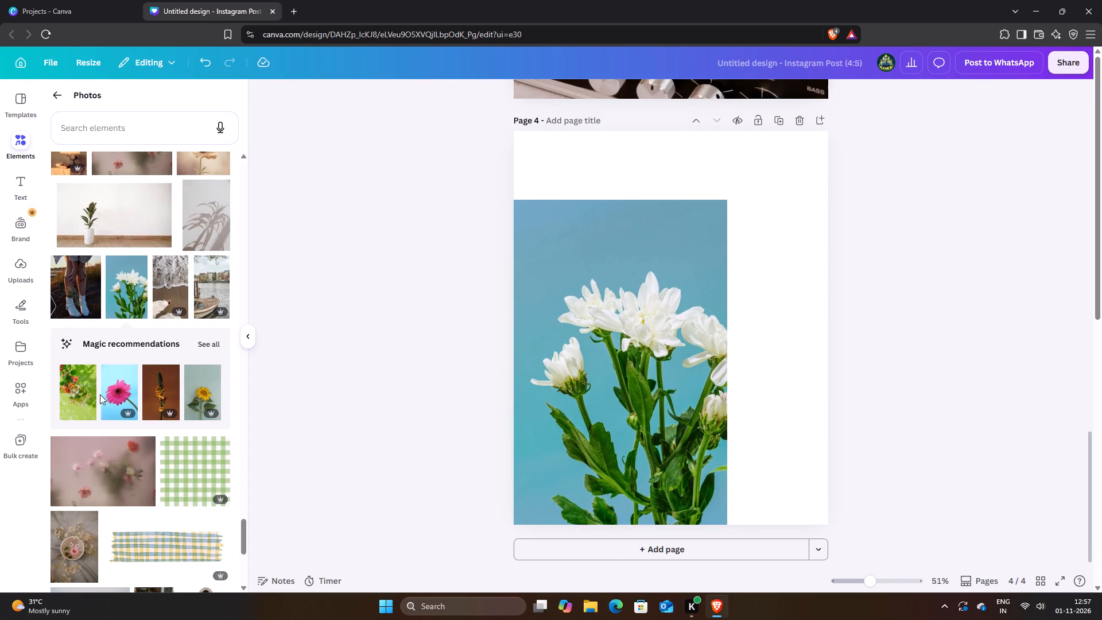
Add the recommended pink gerbera photo and place it along page 4's right edge, overlapping the white flowers photo.
{"action": "left_click", "coordinate": [127, 395]}
{"action": "left_click_drag", "start_coordinate": [678, 315], "coordinate": [799, 381]}
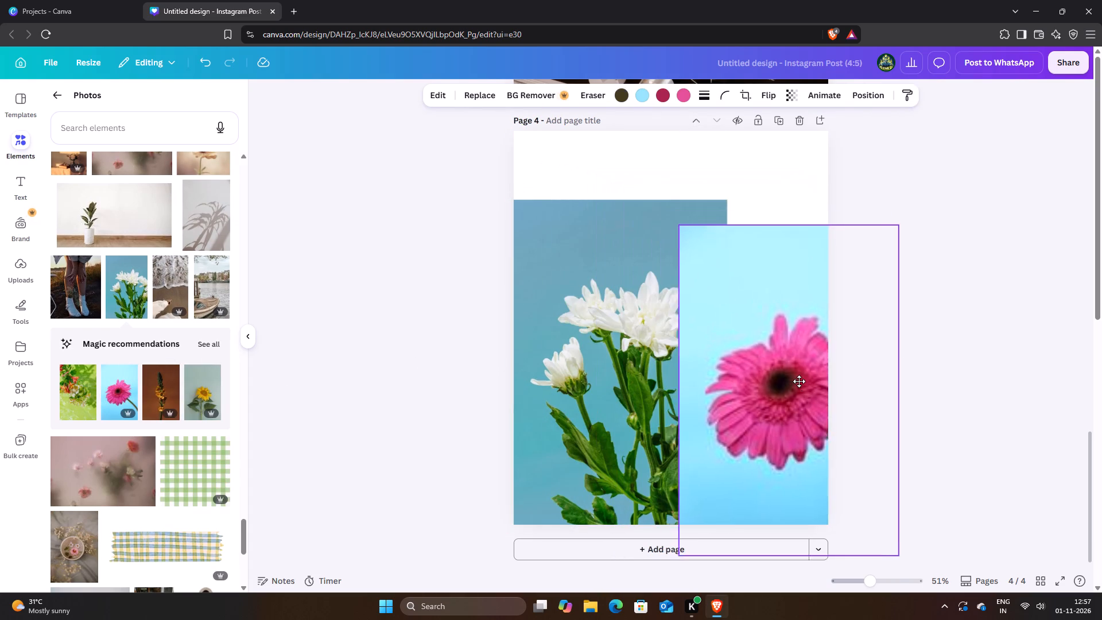
{"action": "left_click_drag", "start_coordinate": [799, 381], "coordinate": [844, 301]}
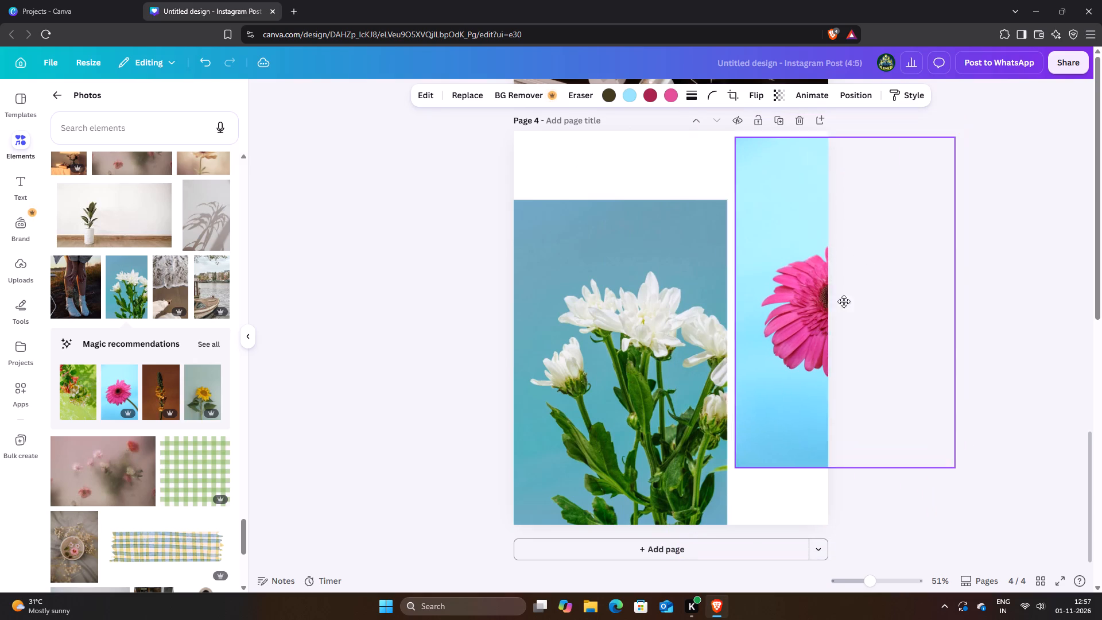
{"action": "left_click_drag", "start_coordinate": [844, 301], "coordinate": [782, 324]}
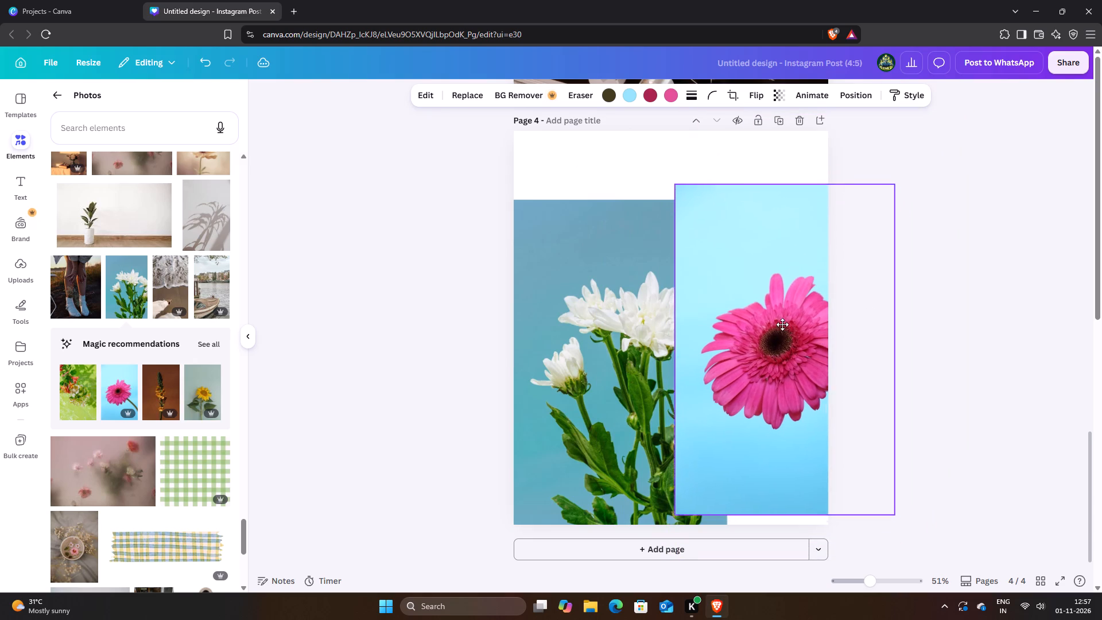
{"action": "left_click_drag", "start_coordinate": [782, 324], "coordinate": [767, 317]}
Look through the photo animation effects available for the pink gerbera photo.
{"action": "left_click", "coordinate": [814, 99]}
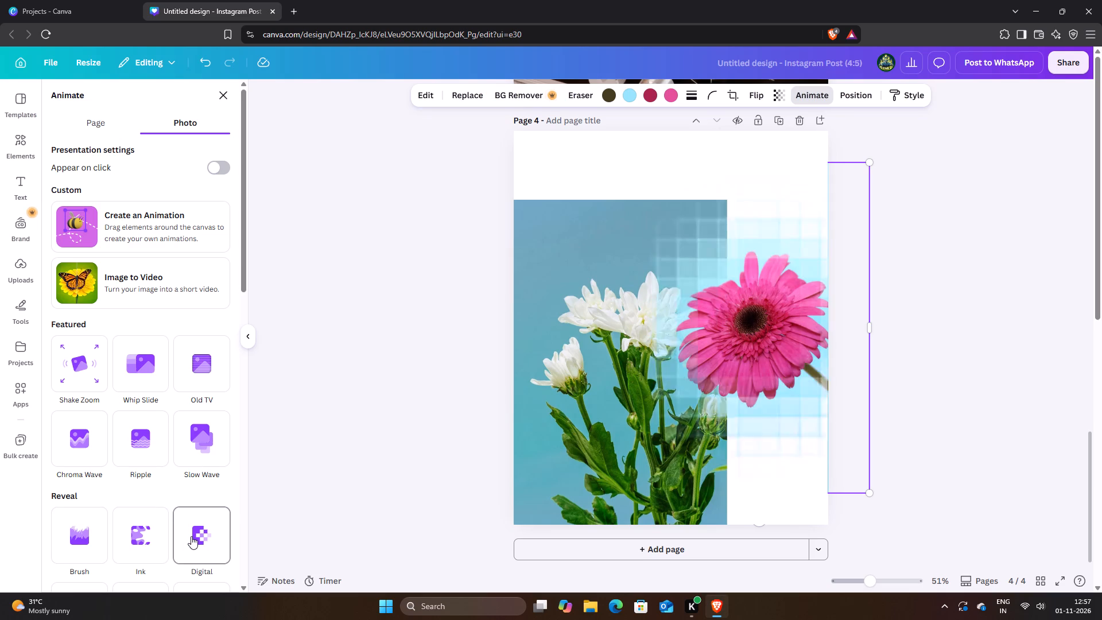
{"action": "scroll", "coordinate": [191, 536], "scroll_direction": "down", "scroll_amount": 3}
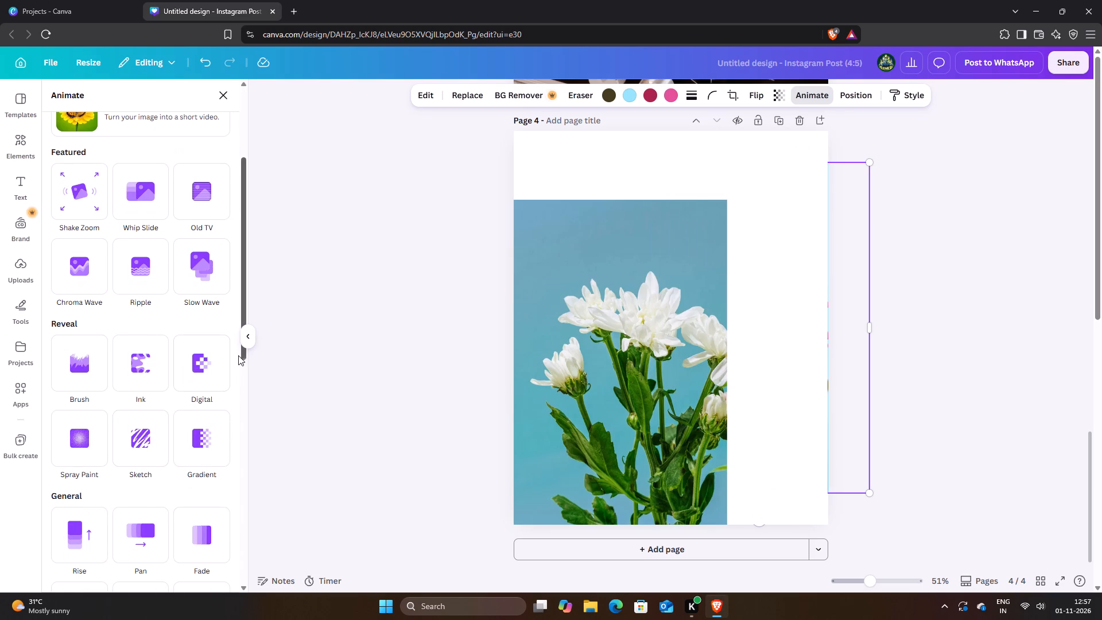
{"action": "scroll", "coordinate": [243, 358], "scroll_direction": "up", "scroll_amount": 9}
{"action": "scroll", "coordinate": [243, 358], "scroll_direction": "down", "scroll_amount": 13}
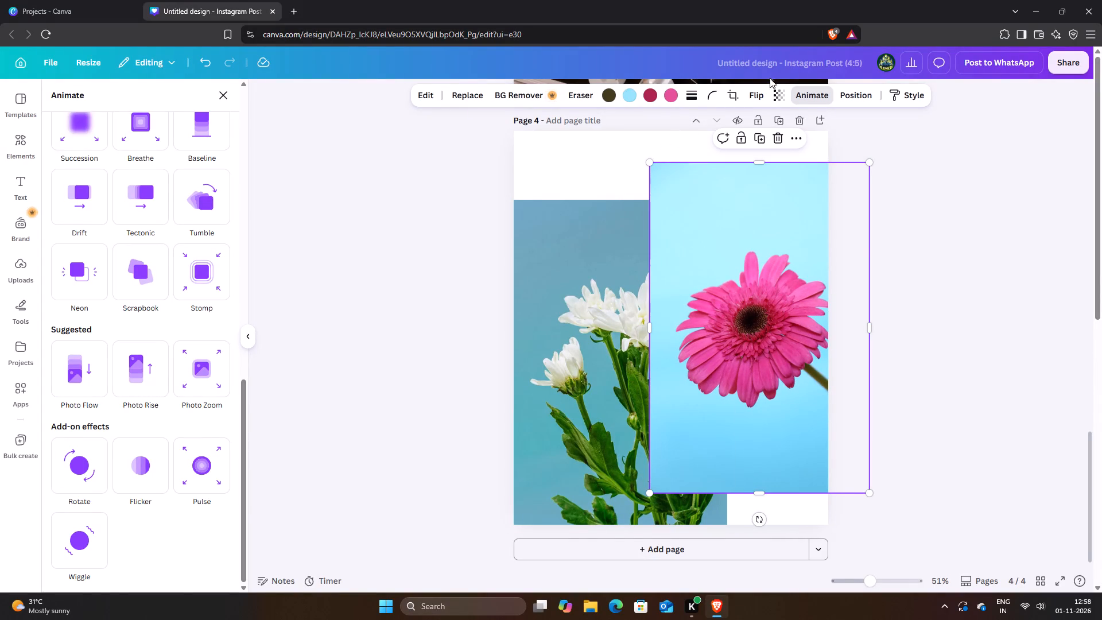
Set the pink gerbera photo's transparency to 12.
{"action": "left_click", "coordinate": [775, 94]}
{"action": "left_click_drag", "start_coordinate": [808, 145], "coordinate": [766, 150]}
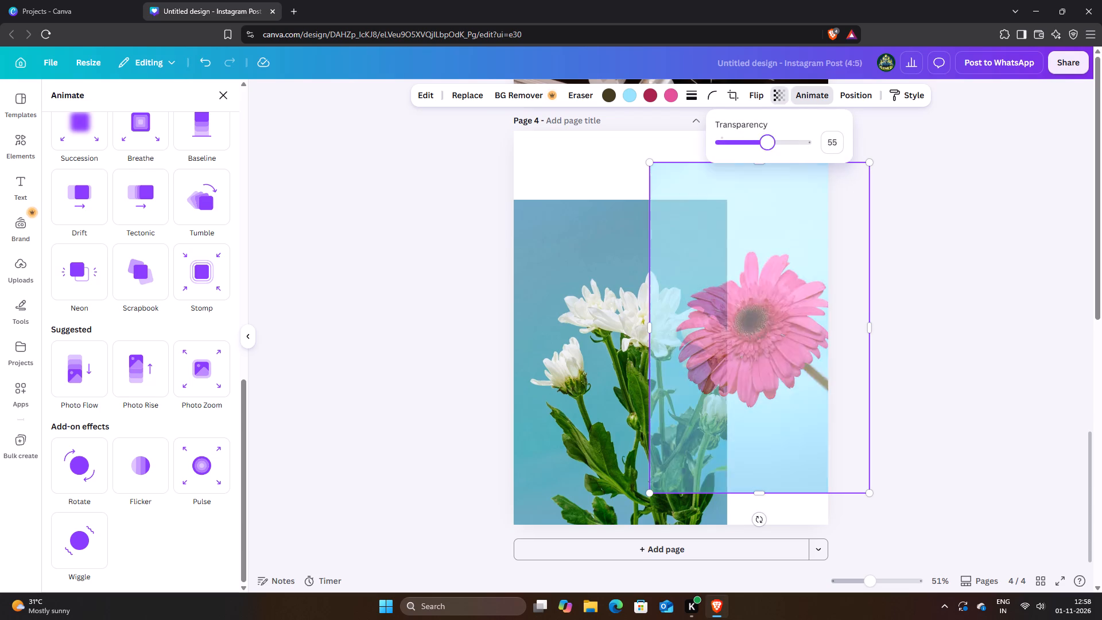
{"action": "left_click_drag", "start_coordinate": [766, 150], "coordinate": [730, 150]}
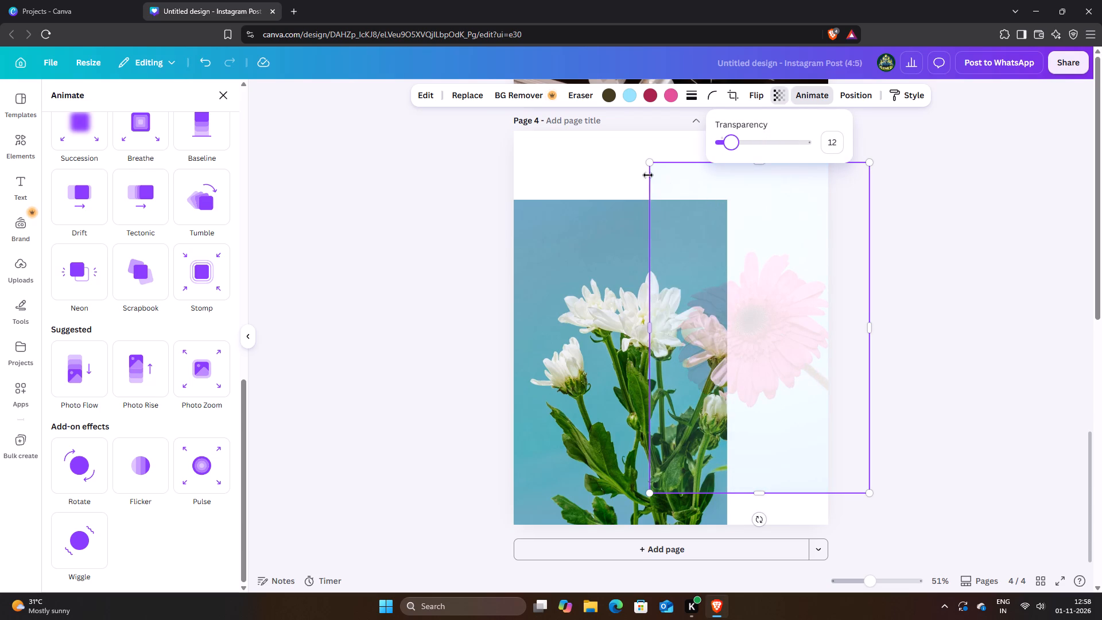
Enlarge the faded gerbera photo slightly and lay it over the white flowers photo with their right edges aligned.
{"action": "left_click_drag", "start_coordinate": [648, 166], "coordinate": [541, 185]}
{"action": "left_click_drag", "start_coordinate": [756, 294], "coordinate": [624, 356]}
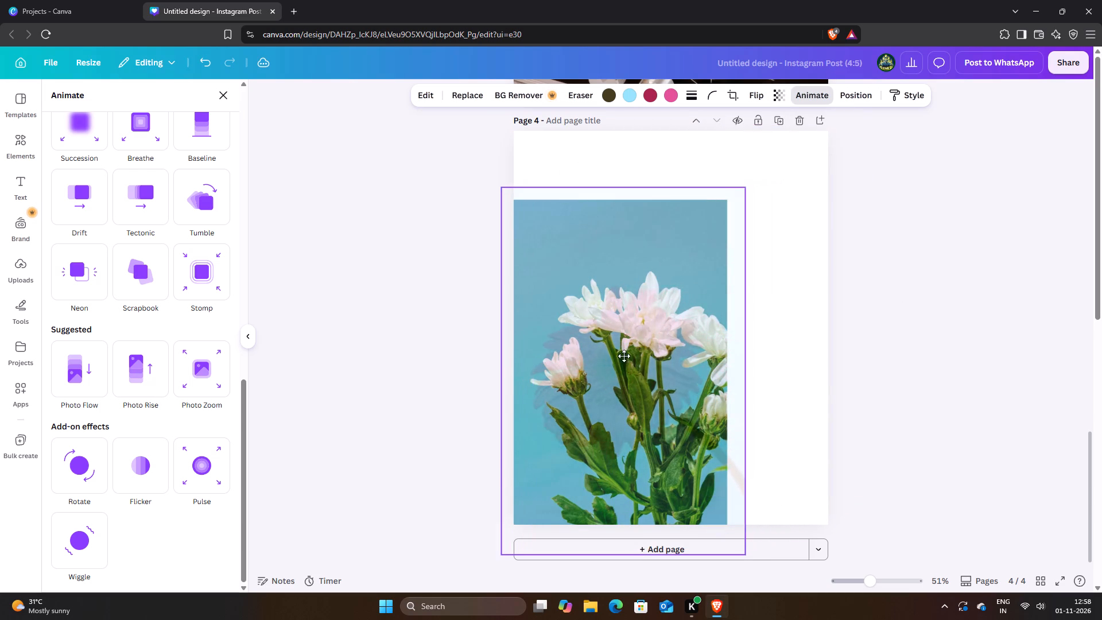
{"action": "left_click_drag", "start_coordinate": [624, 356], "coordinate": [613, 355]}
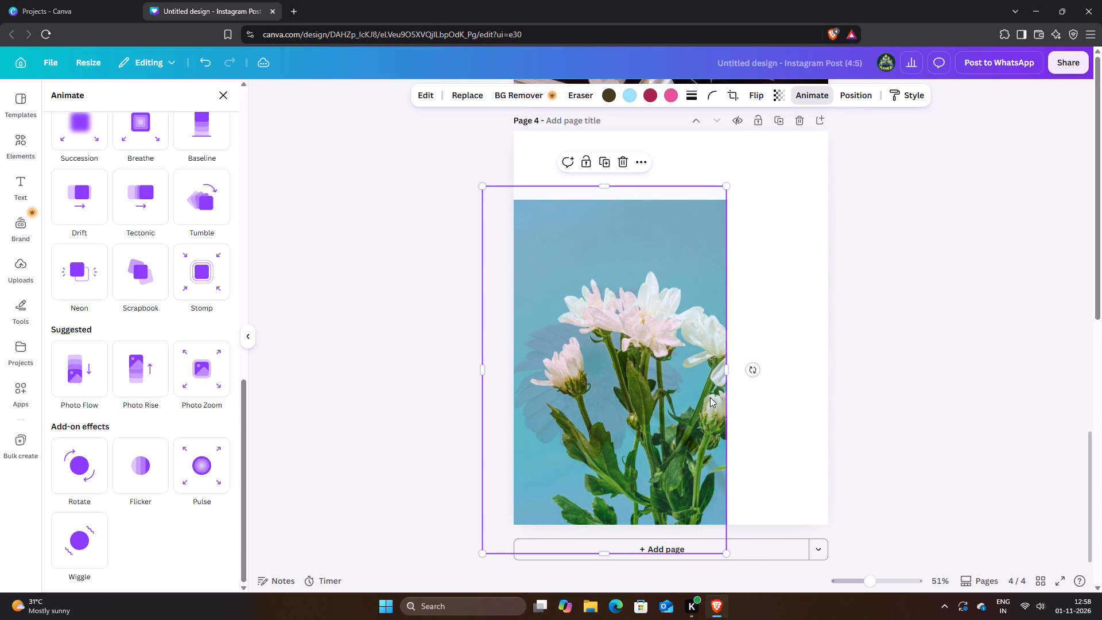
{"action": "left_click", "coordinate": [888, 400]}
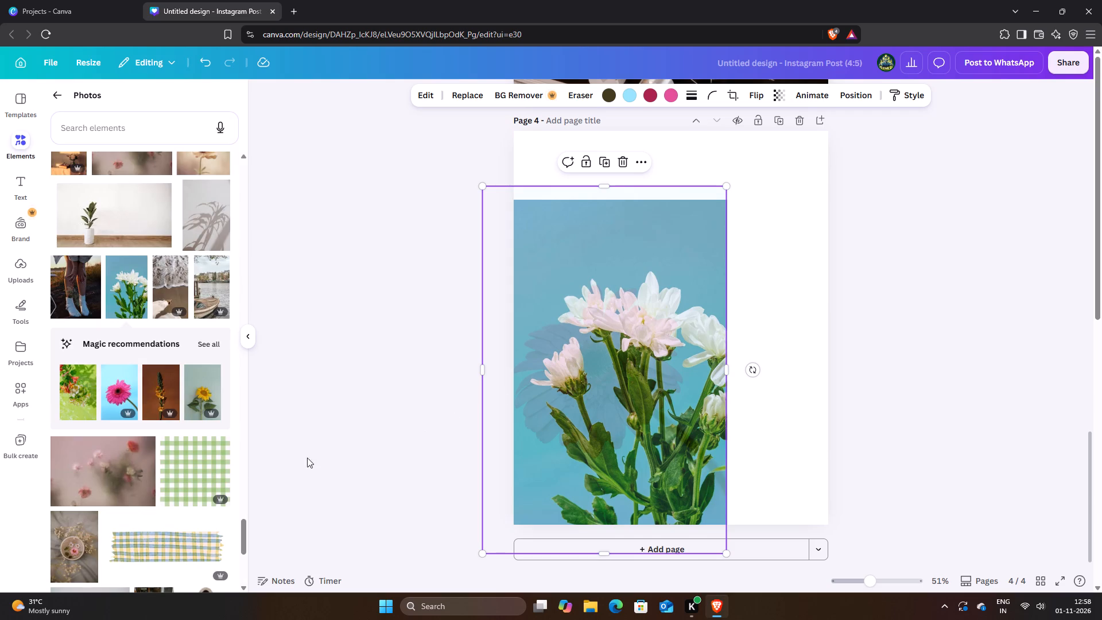
Find the sliced bread photo in the photo library, add it to page 4 and enlarge it slightly.
{"action": "scroll", "coordinate": [191, 504], "scroll_direction": "down", "scroll_amount": 7}
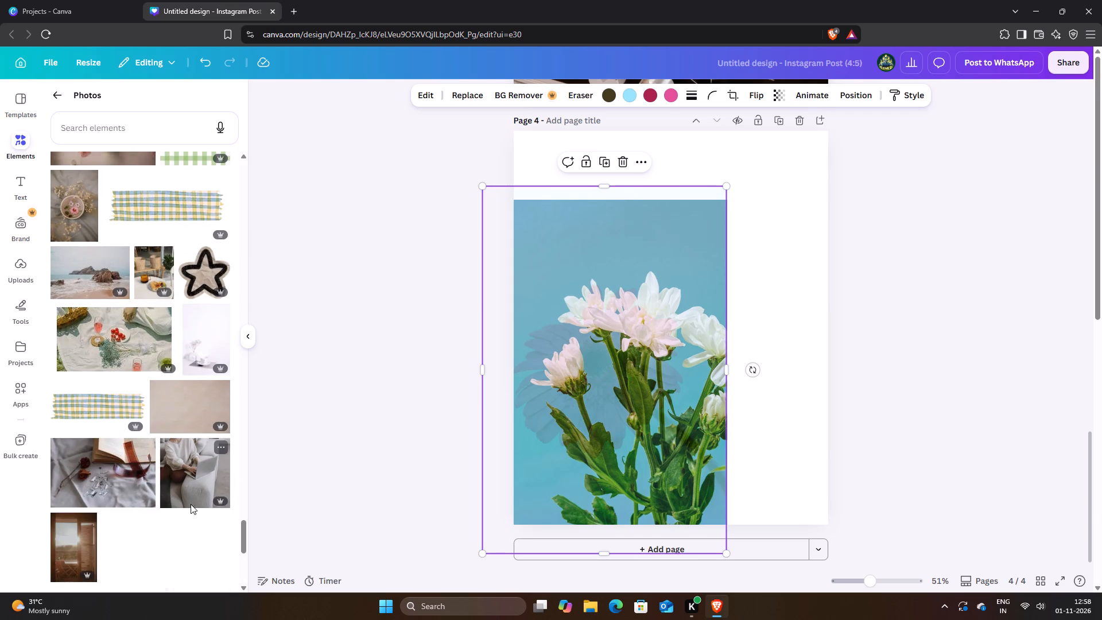
{"action": "scroll", "coordinate": [191, 504], "scroll_direction": "down", "scroll_amount": 2}
{"action": "left_click", "coordinate": [583, 166]}
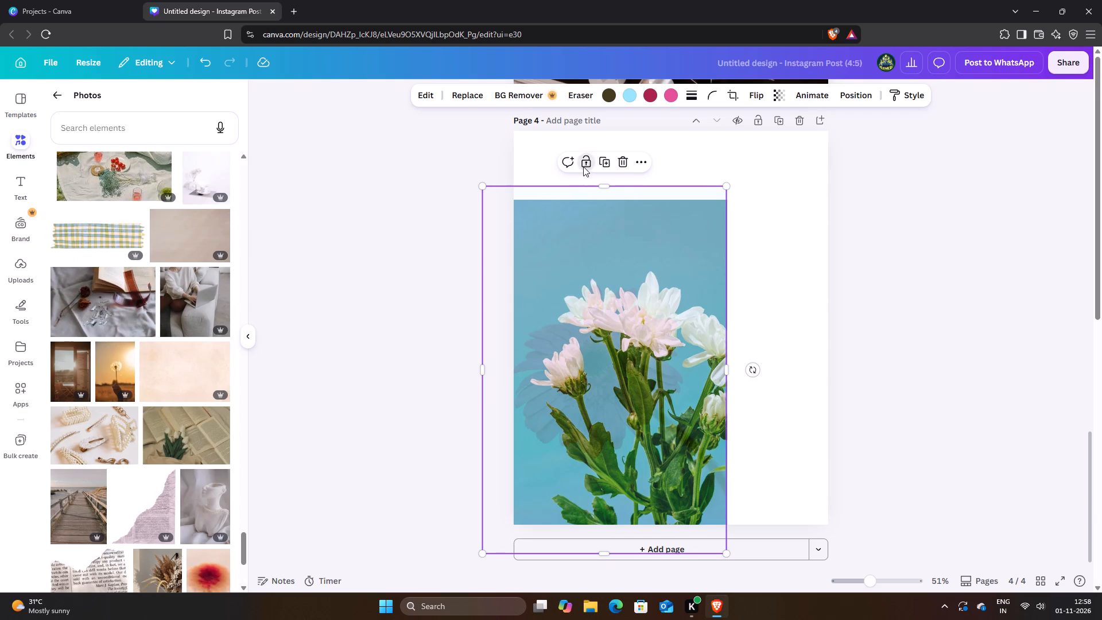
{"action": "left_click", "coordinate": [468, 242]}
{"action": "left_click", "coordinate": [526, 235]}
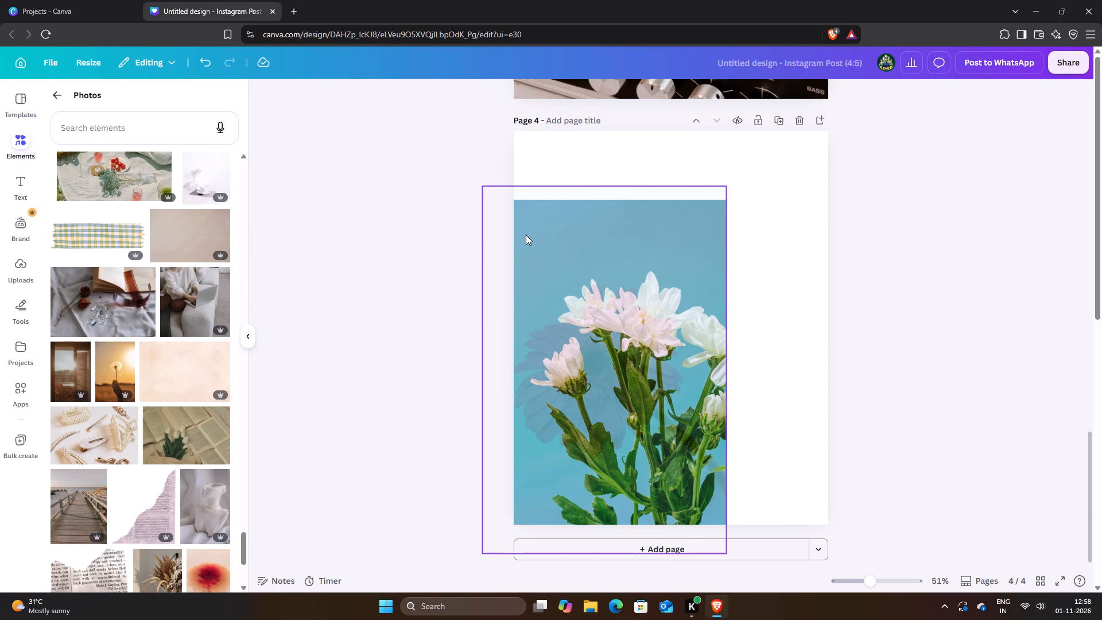
{"action": "left_click", "coordinate": [312, 258]}
{"action": "scroll", "coordinate": [360, 337], "scroll_direction": "down", "scroll_amount": 4}
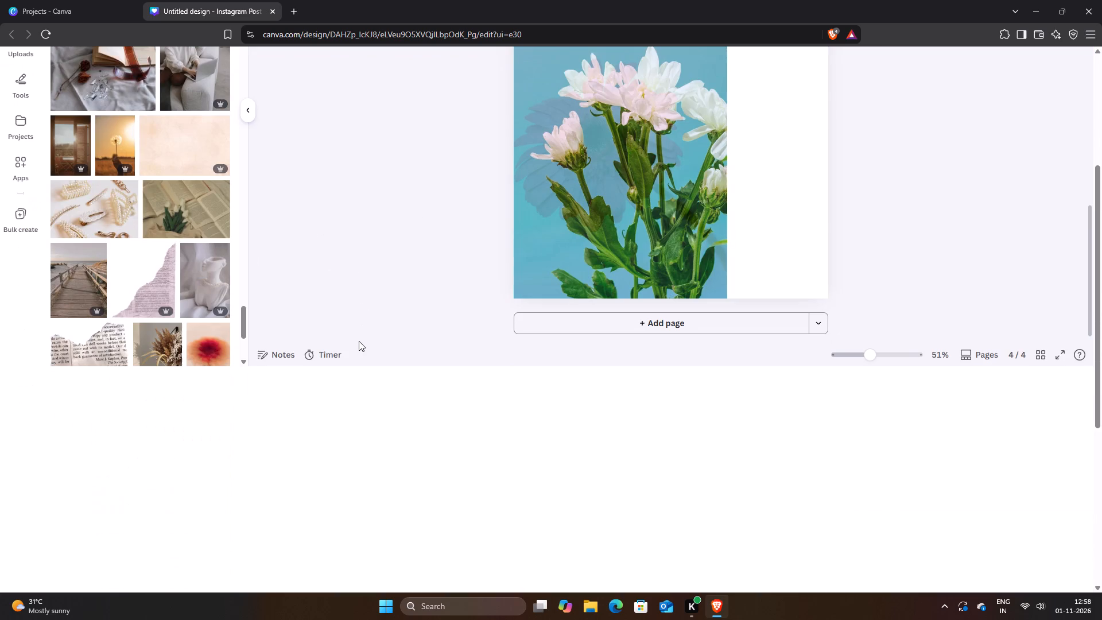
{"action": "scroll", "coordinate": [359, 341], "scroll_direction": "down", "scroll_amount": 1}
{"action": "scroll", "coordinate": [359, 341], "scroll_direction": "up", "scroll_amount": 8}
{"action": "scroll", "coordinate": [214, 416], "scroll_direction": "down", "scroll_amount": 4}
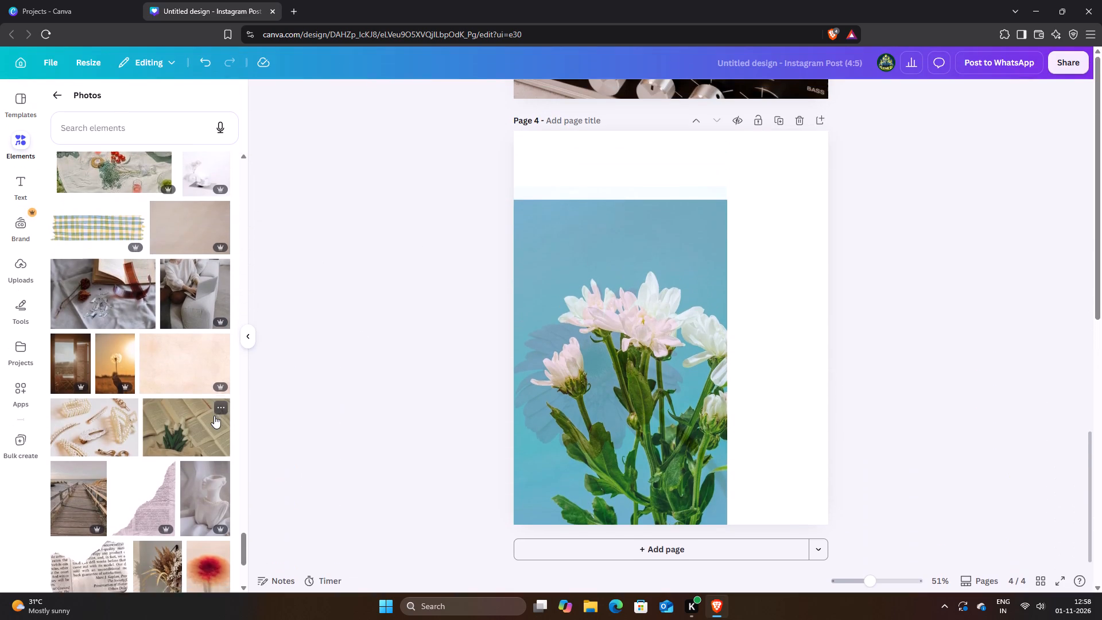
{"action": "scroll", "coordinate": [214, 416], "scroll_direction": "down", "scroll_amount": 8}
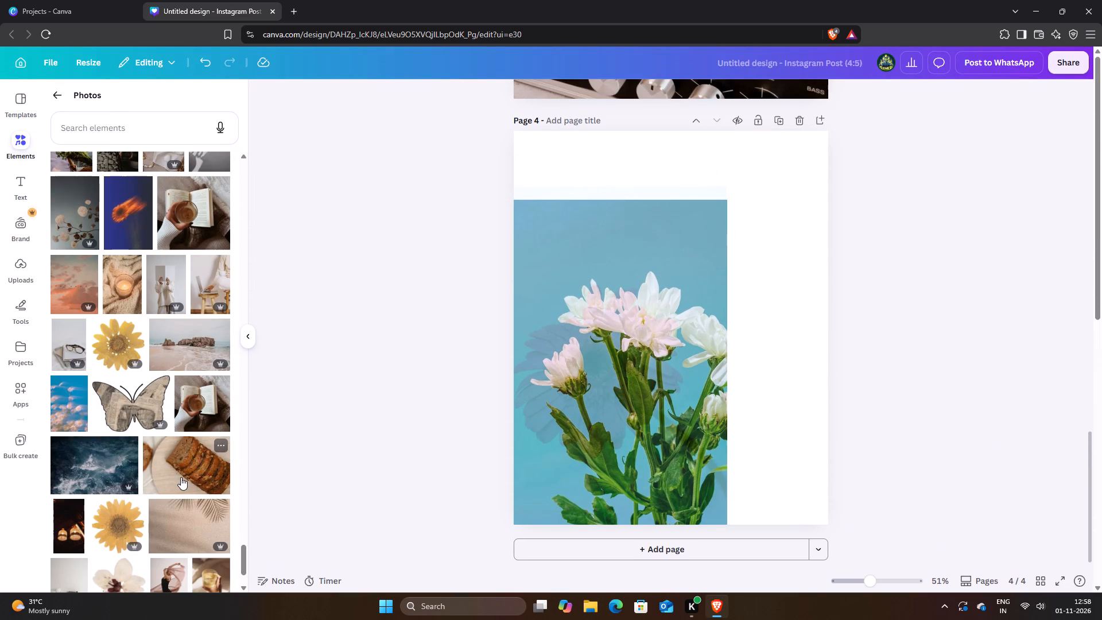
{"action": "left_click", "coordinate": [181, 478]}
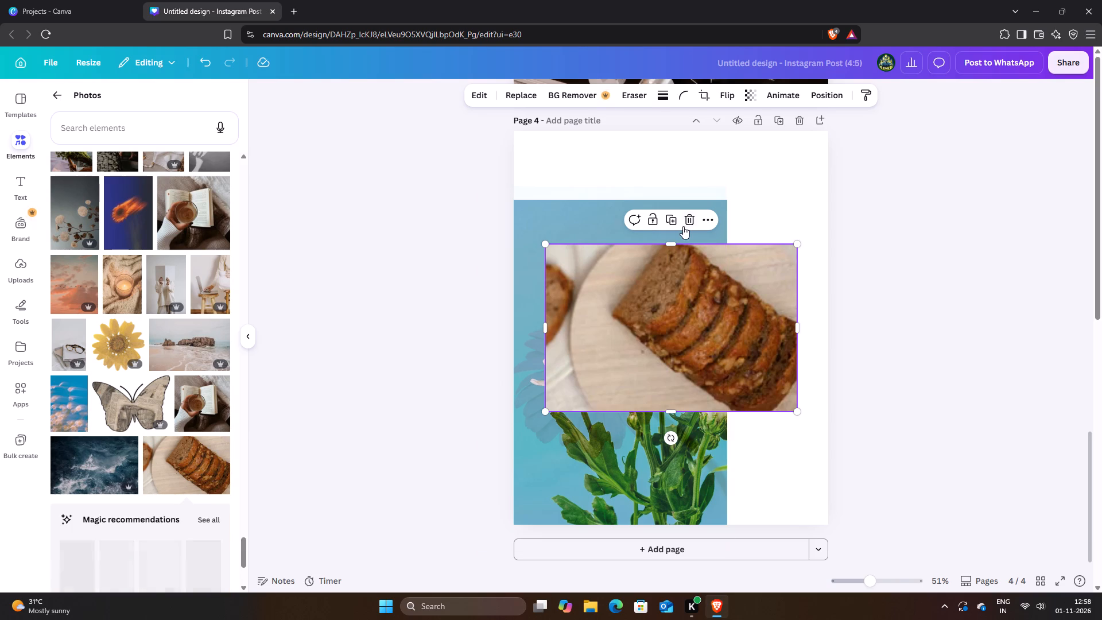
{"action": "left_click", "coordinate": [666, 218]}
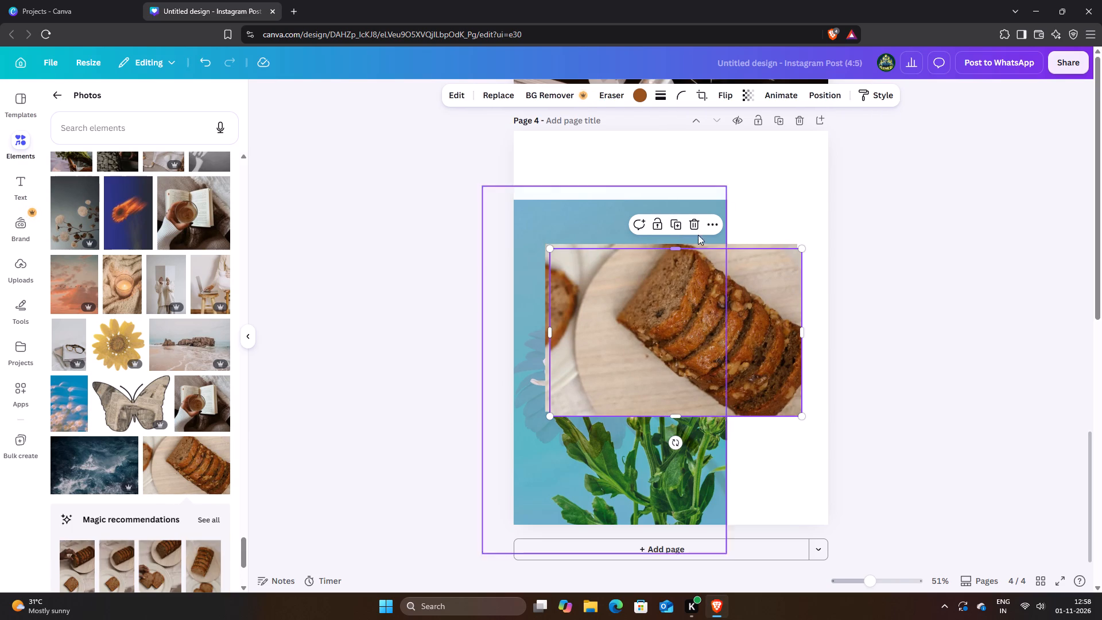
{"action": "left_click", "coordinate": [698, 225]}
{"action": "left_click_drag", "start_coordinate": [696, 314], "coordinate": [712, 266]}
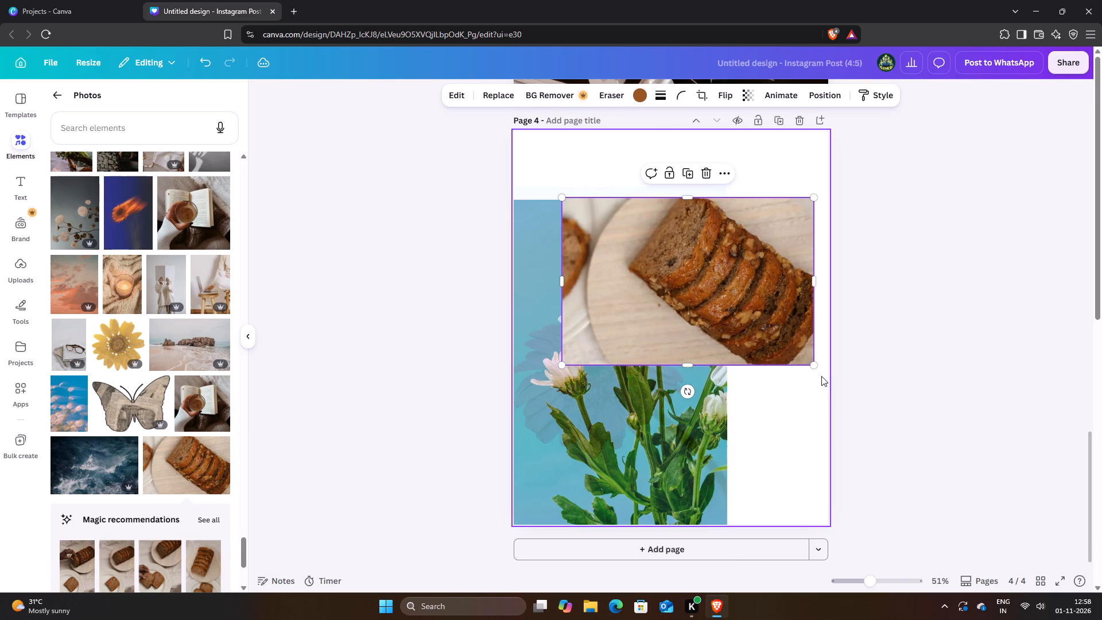
{"action": "left_click_drag", "start_coordinate": [812, 365], "coordinate": [803, 387]}
Rotate the bread photo to 90° and place it in page 4's bottom-right corner, overlapping the white flowers photo.
{"action": "left_click_drag", "start_coordinate": [689, 397], "coordinate": [461, 366]}
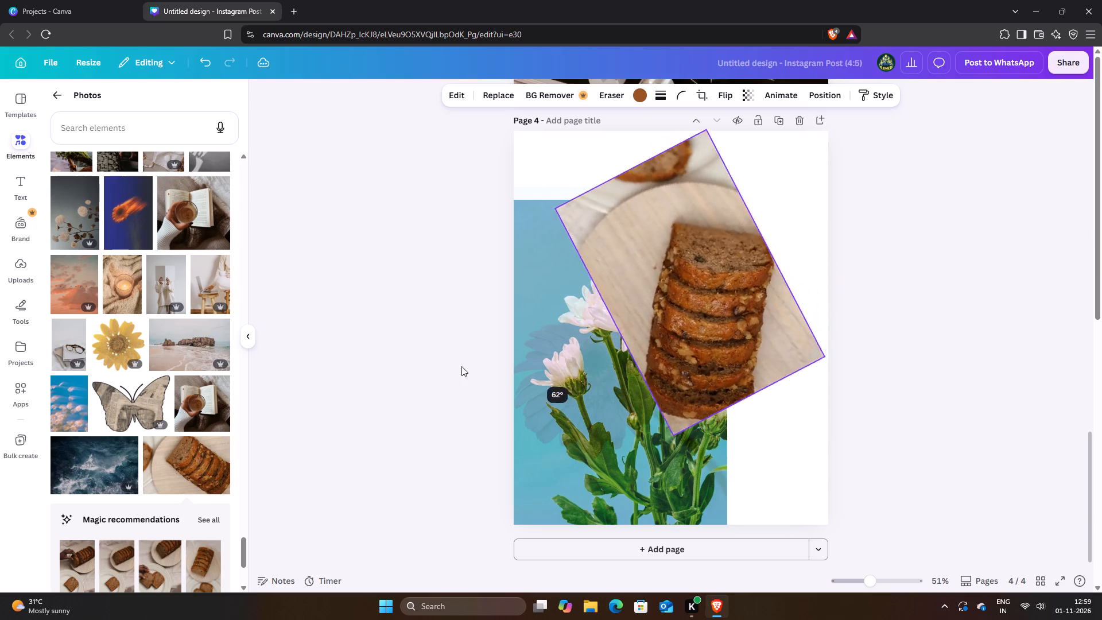
{"action": "left_click_drag", "start_coordinate": [461, 366], "coordinate": [103, 289]}
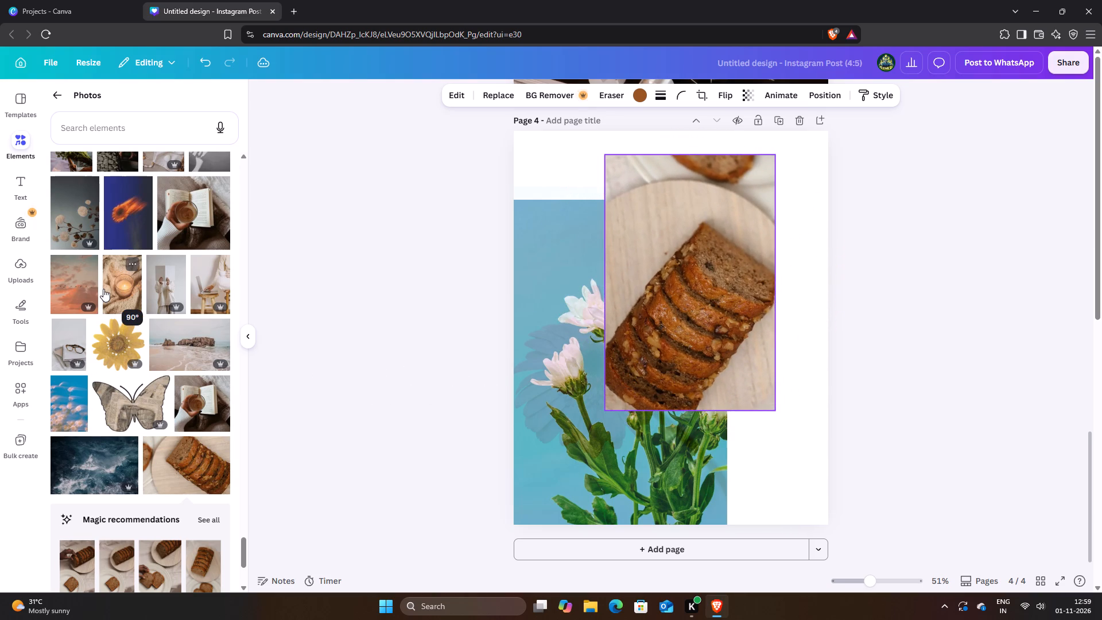
{"action": "left_click_drag", "start_coordinate": [103, 289], "coordinate": [108, 289]}
{"action": "left_click_drag", "start_coordinate": [686, 311], "coordinate": [719, 351]}
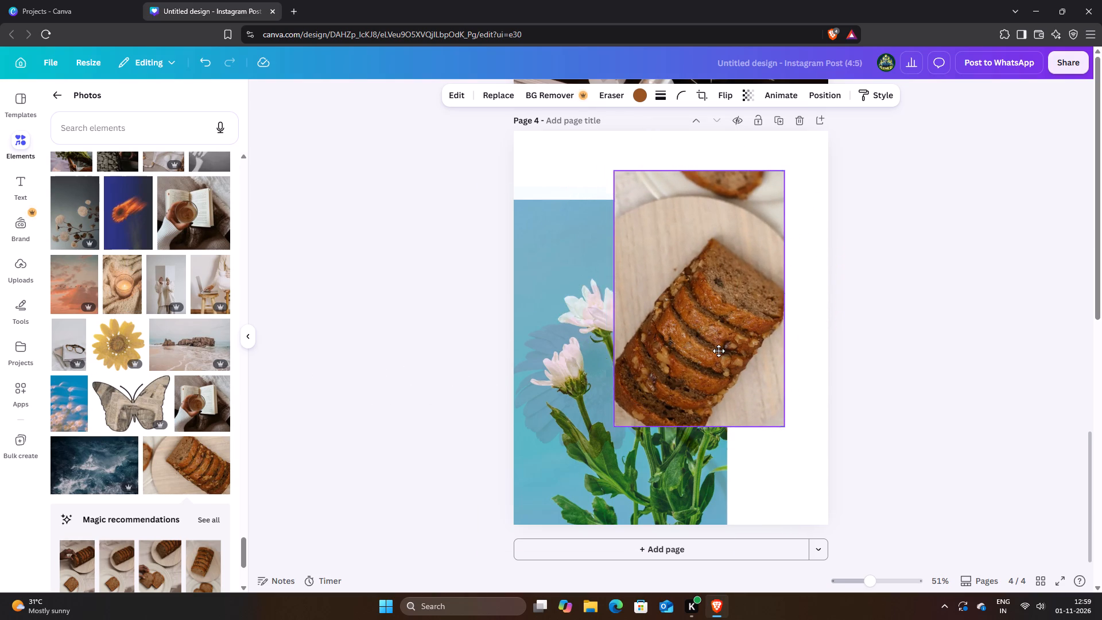
{"action": "left_click_drag", "start_coordinate": [719, 351], "coordinate": [768, 443]}
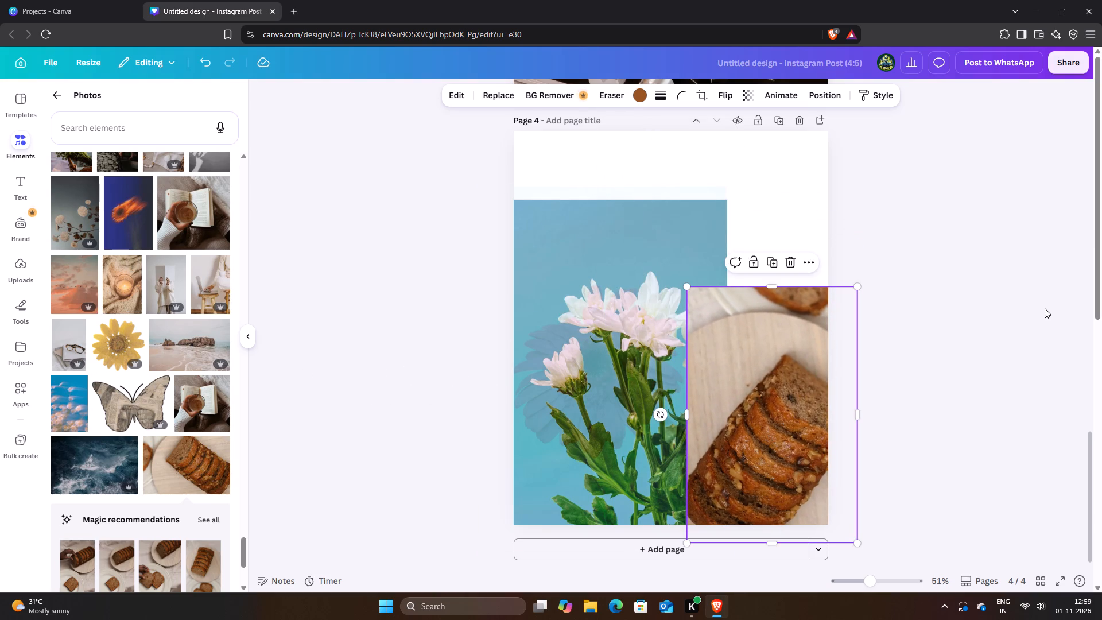
{"action": "left_click", "coordinate": [1045, 308]}
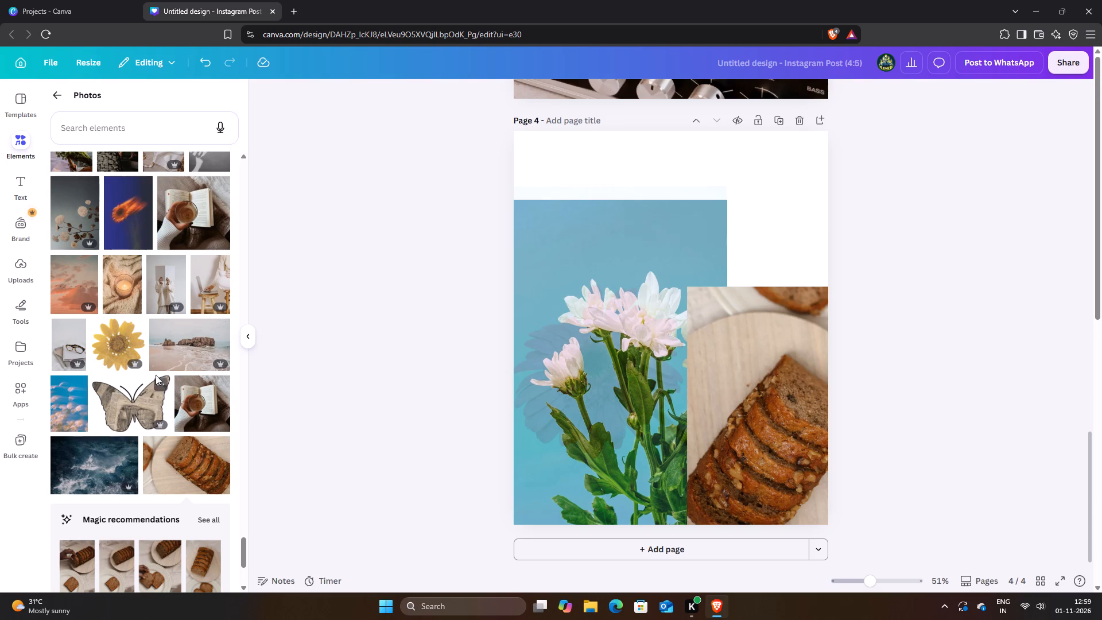
Add the grey photo of cream pompom flowers, crop off its empty upper part and place it in page 4's top-right corner.
{"action": "left_click", "coordinate": [78, 226]}
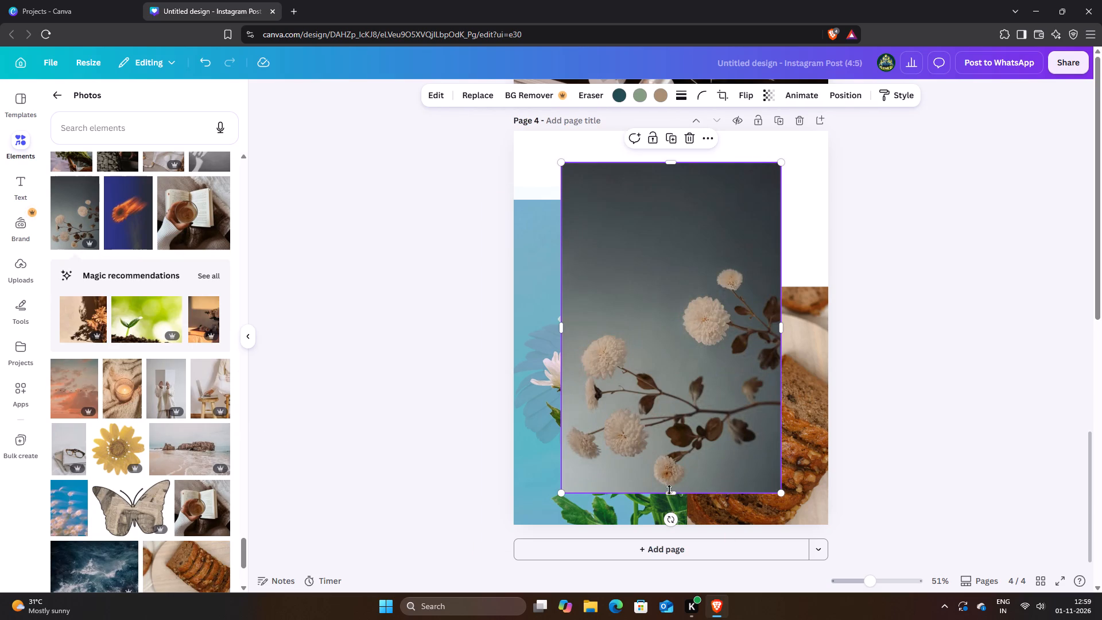
{"action": "left_click_drag", "start_coordinate": [674, 495], "coordinate": [681, 335]}
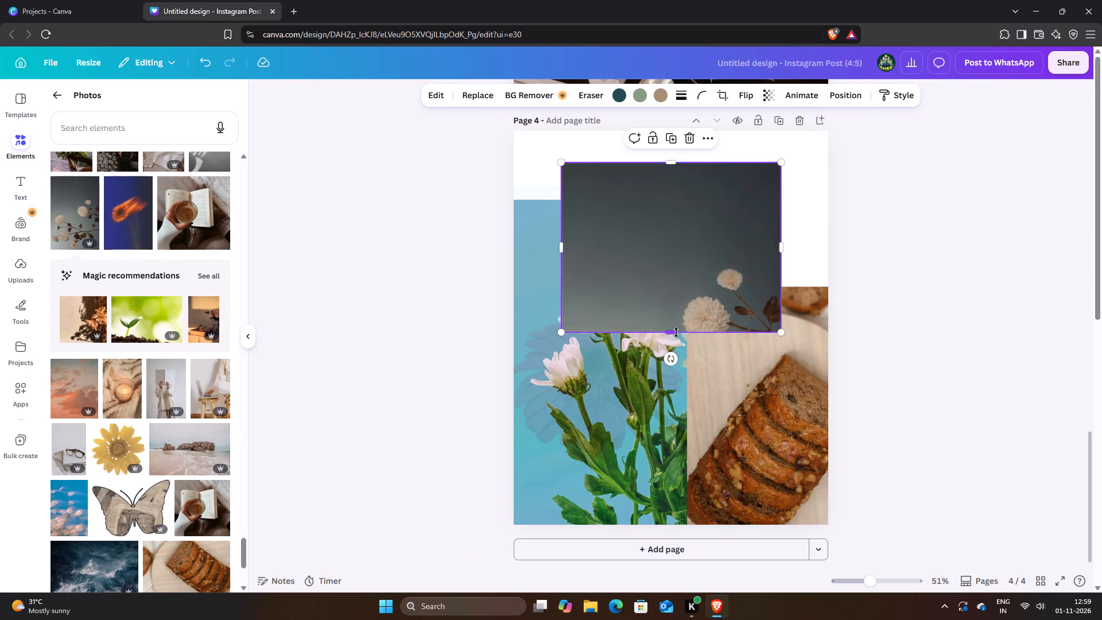
{"action": "left_click_drag", "start_coordinate": [676, 332], "coordinate": [673, 510]}
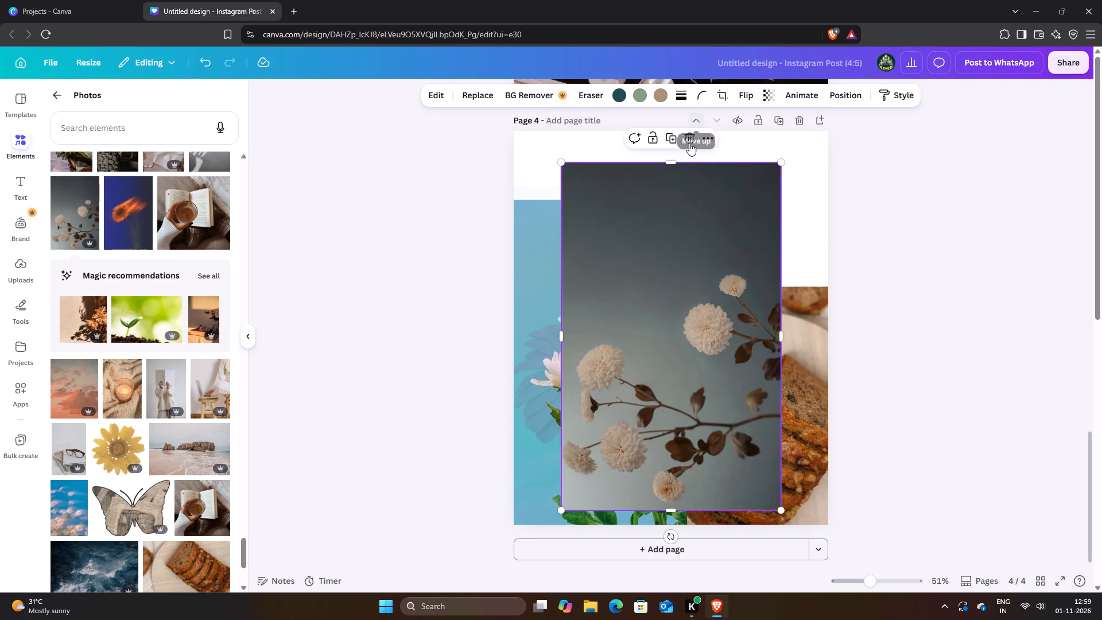
{"action": "left_click_drag", "start_coordinate": [674, 160], "coordinate": [669, 270]}
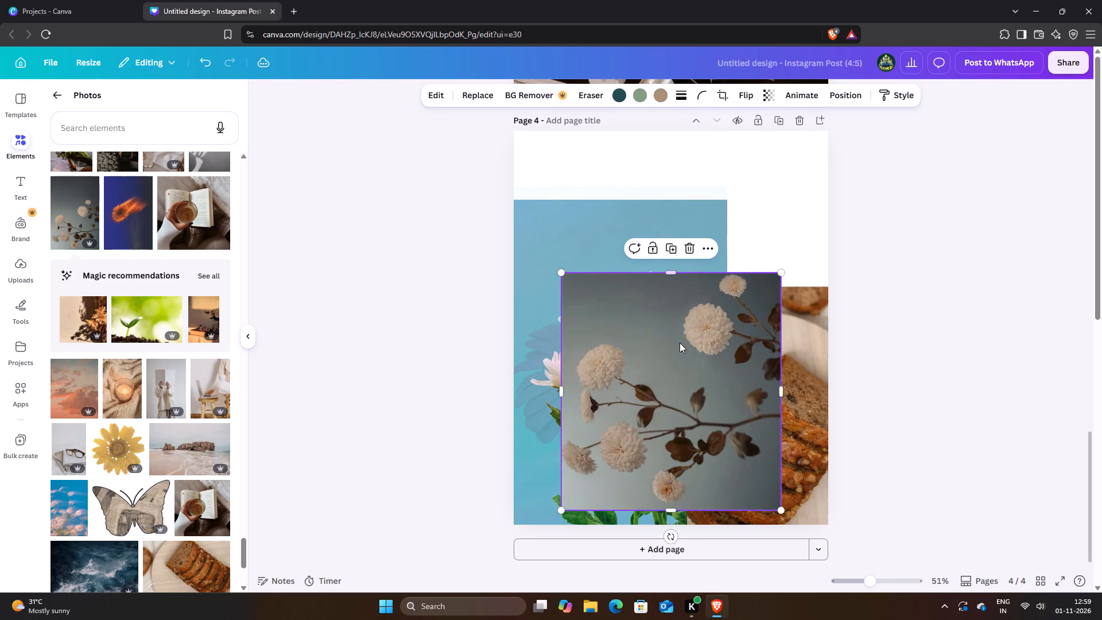
{"action": "left_click_drag", "start_coordinate": [681, 385], "coordinate": [765, 166]}
{"action": "left_click", "coordinate": [942, 215]}
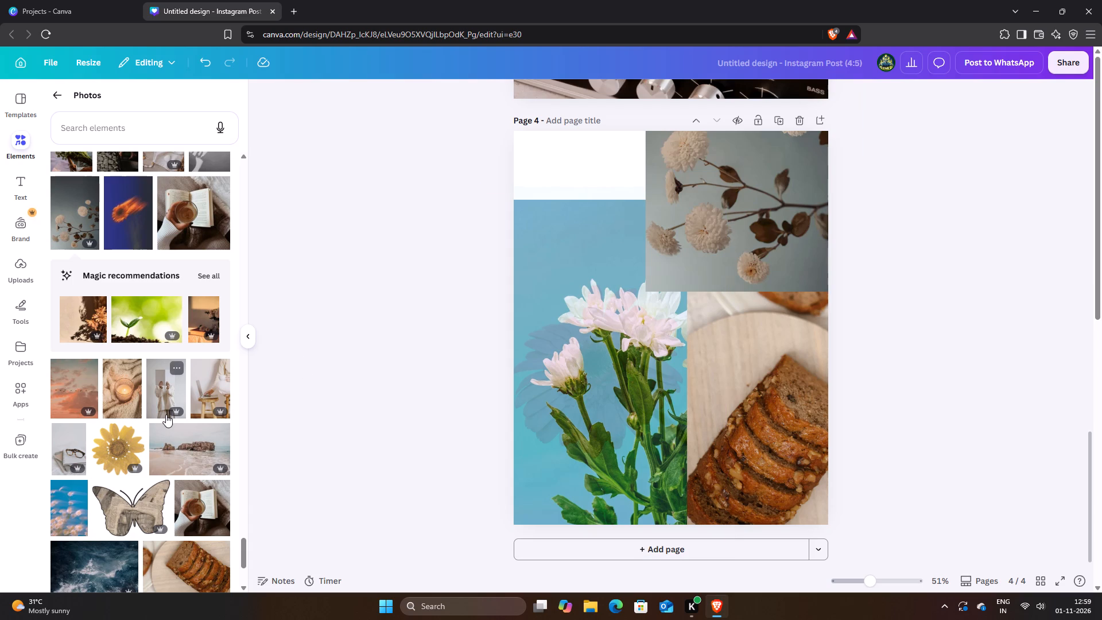
Add the photo of the dark-haired woman in a grey tank top, shrink it and place it in page 4's top-left corner.
{"action": "scroll", "coordinate": [191, 427], "scroll_direction": "down", "scroll_amount": 7}
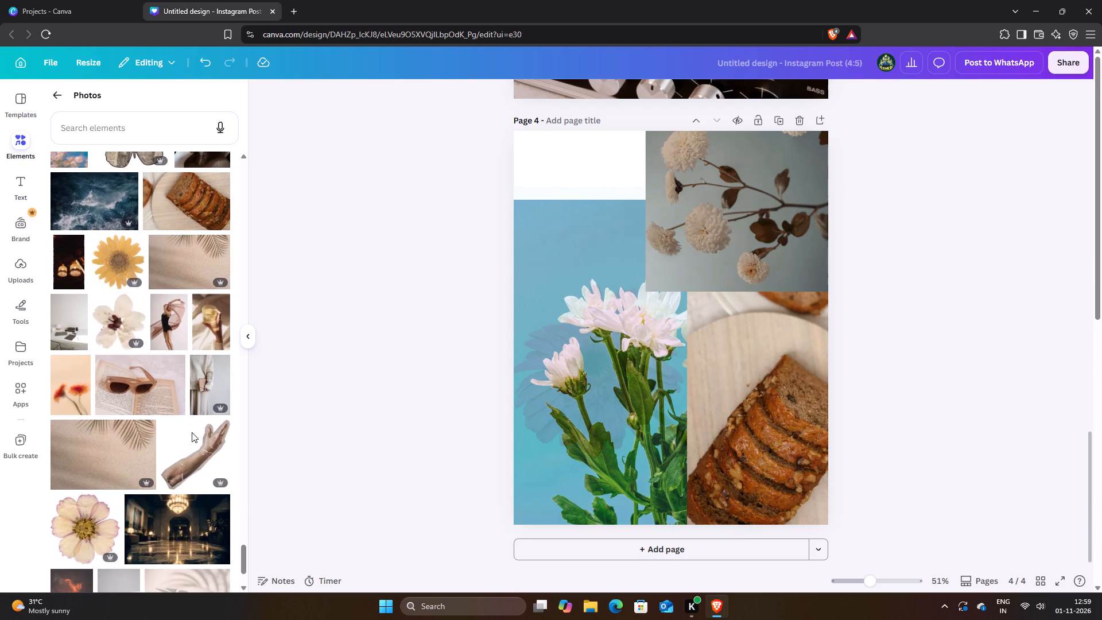
{"action": "scroll", "coordinate": [192, 432], "scroll_direction": "down", "scroll_amount": 7}
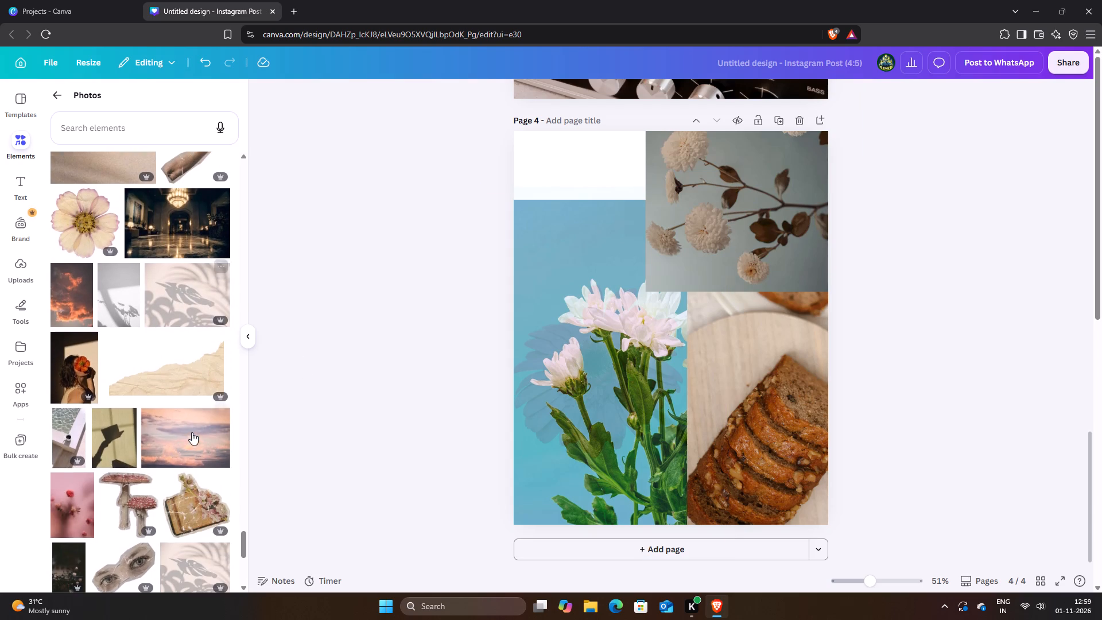
{"action": "scroll", "coordinate": [192, 432], "scroll_direction": "down", "scroll_amount": 4}
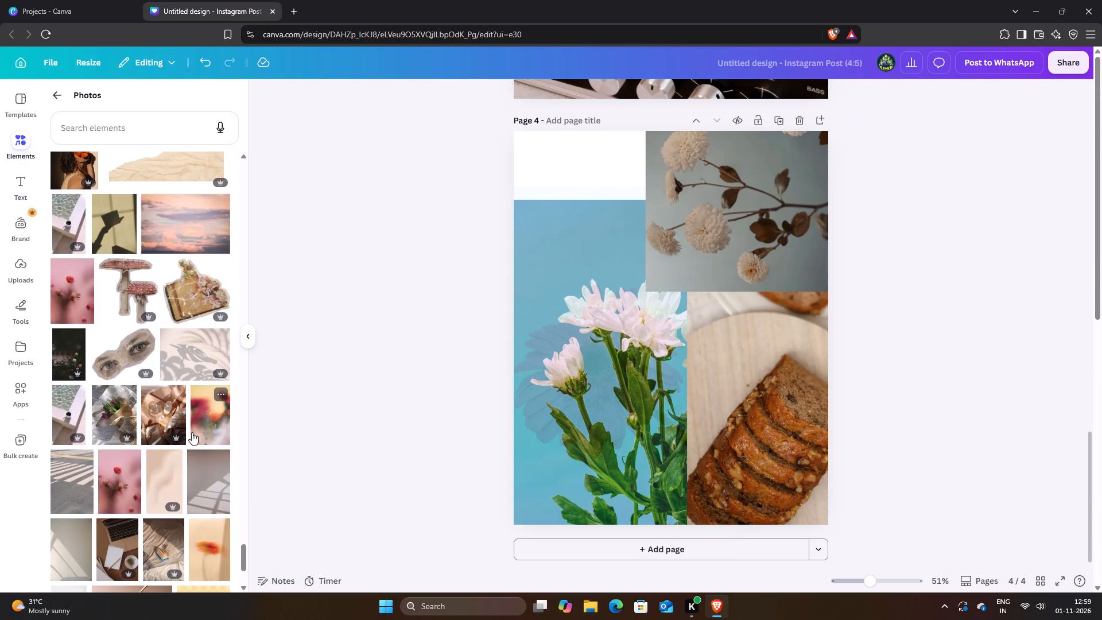
{"action": "scroll", "coordinate": [192, 432], "scroll_direction": "down", "scroll_amount": 6}
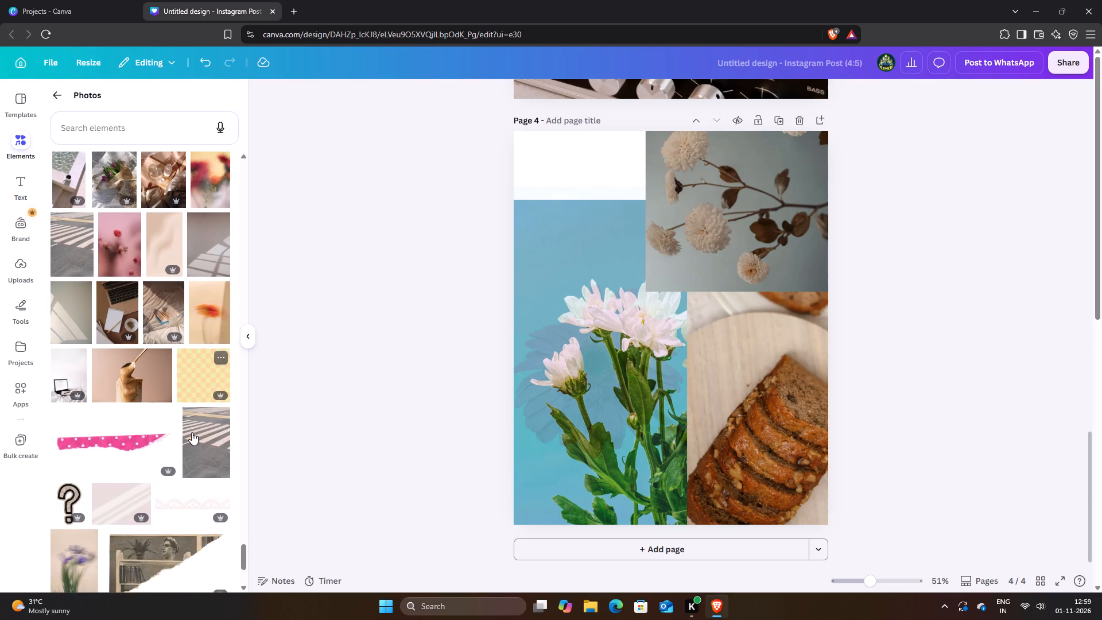
{"action": "scroll", "coordinate": [192, 432], "scroll_direction": "down", "scroll_amount": 4}
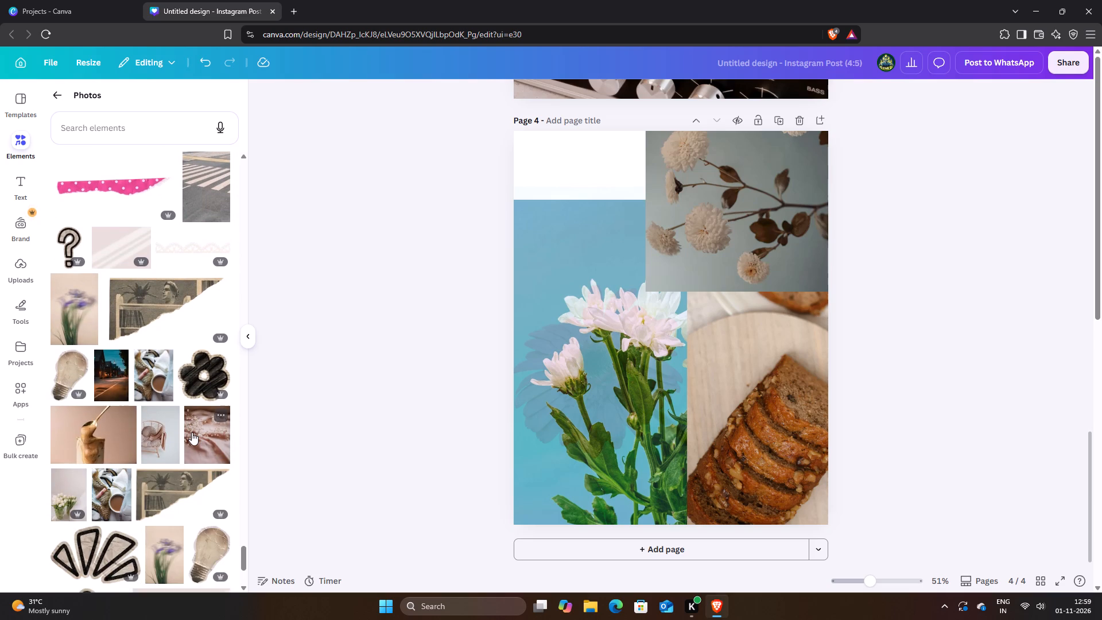
{"action": "scroll", "coordinate": [192, 432], "scroll_direction": "down", "scroll_amount": 9}
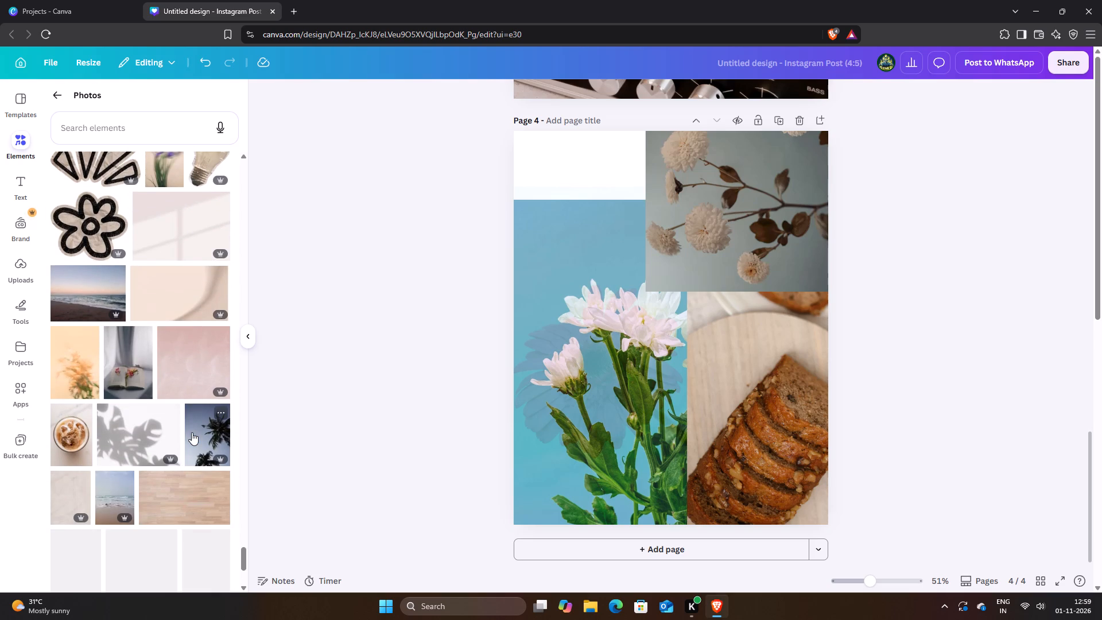
{"action": "scroll", "coordinate": [192, 432], "scroll_direction": "down", "scroll_amount": 7}
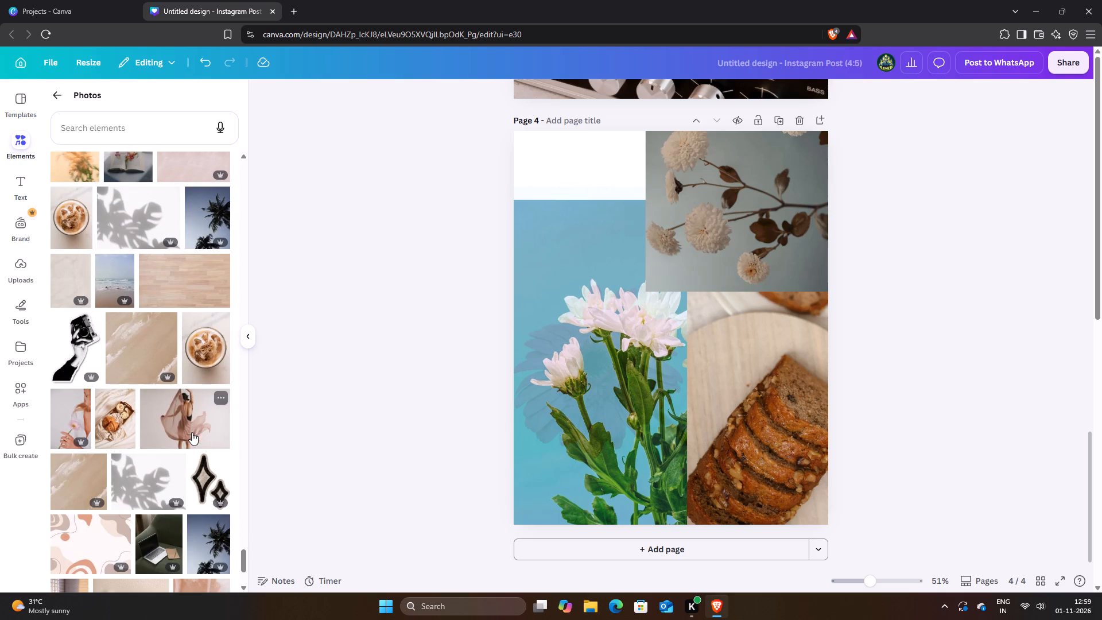
{"action": "scroll", "coordinate": [192, 432], "scroll_direction": "down", "scroll_amount": 6}
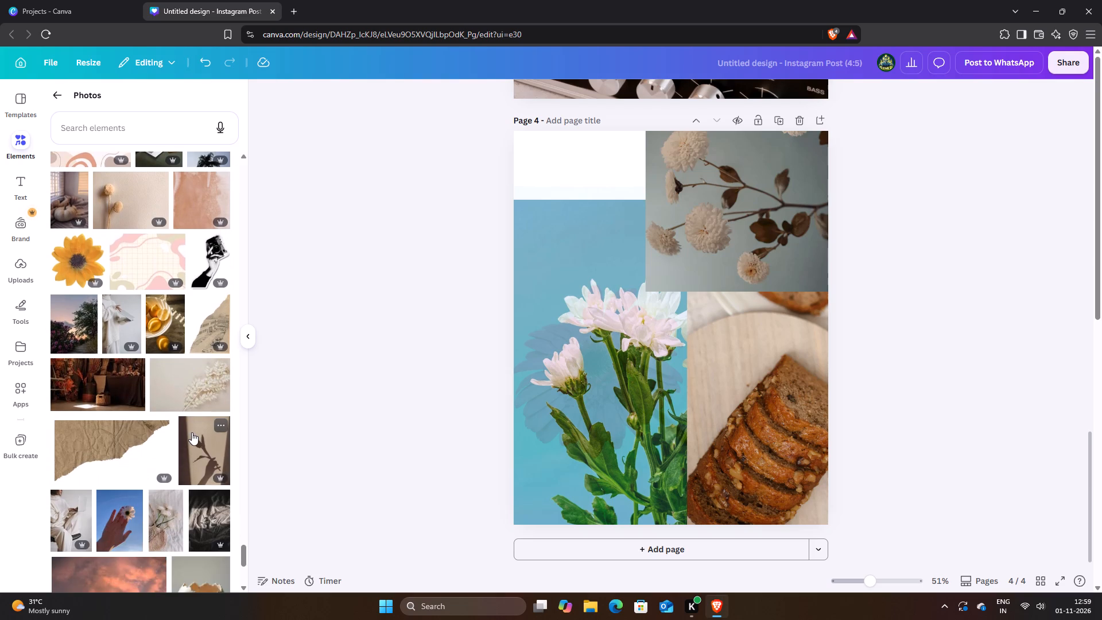
{"action": "scroll", "coordinate": [192, 432], "scroll_direction": "down", "scroll_amount": 8}
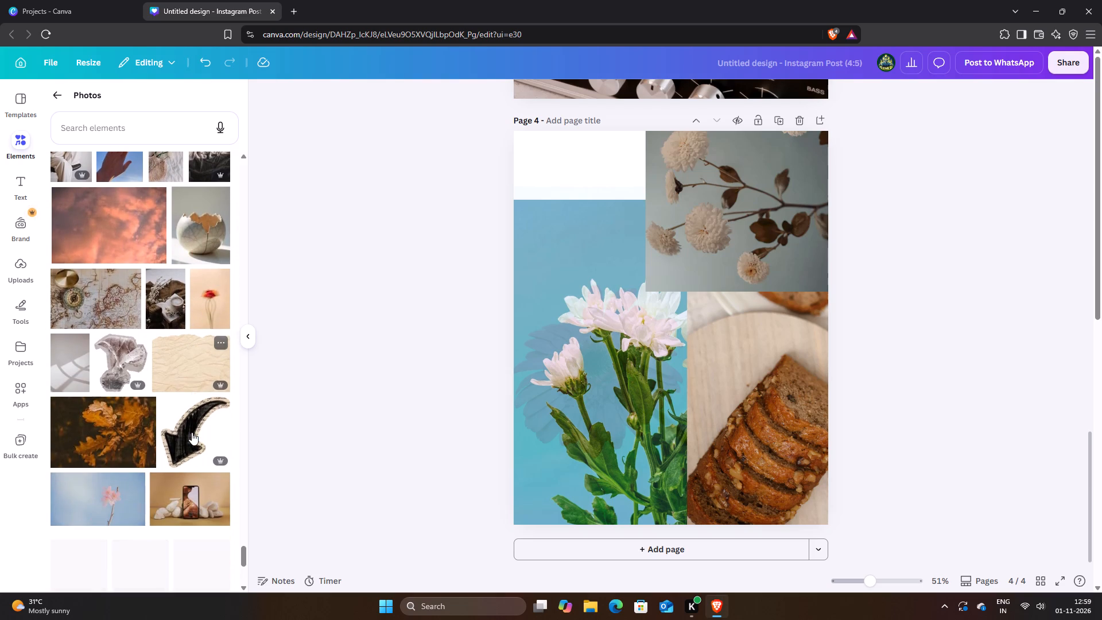
{"action": "scroll", "coordinate": [192, 432], "scroll_direction": "down", "scroll_amount": 4}
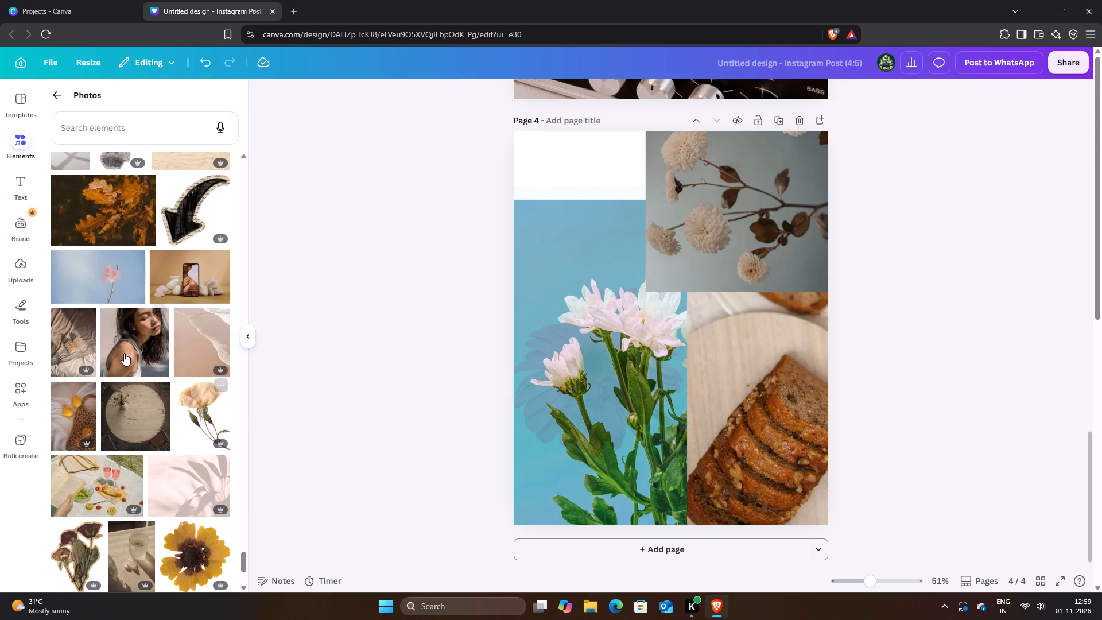
{"action": "left_click", "coordinate": [122, 348]}
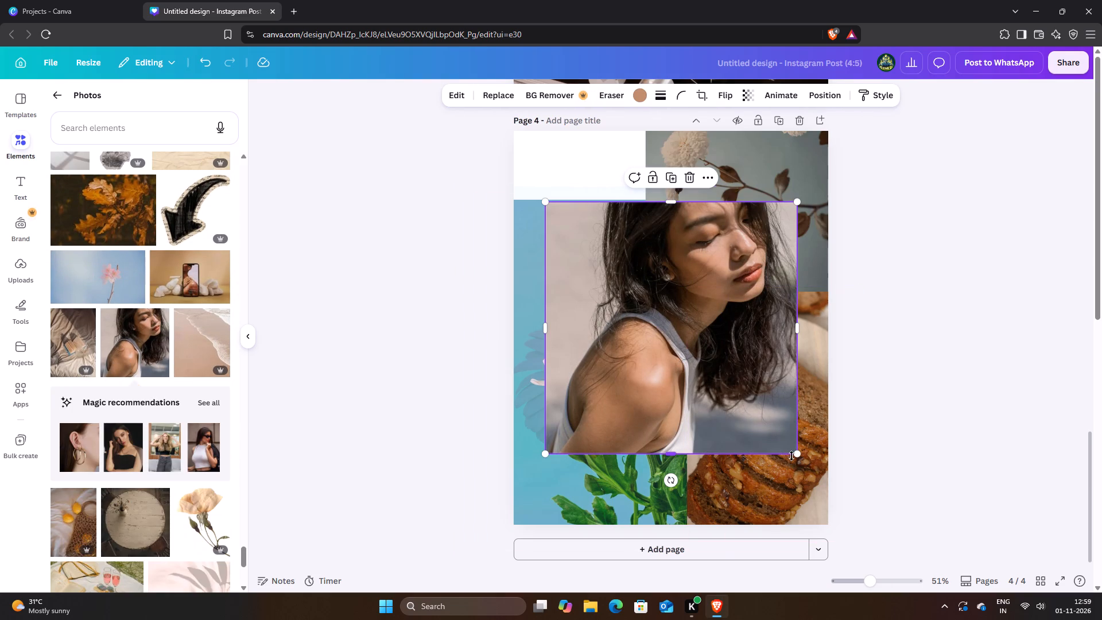
{"action": "left_click_drag", "start_coordinate": [798, 454], "coordinate": [728, 371]}
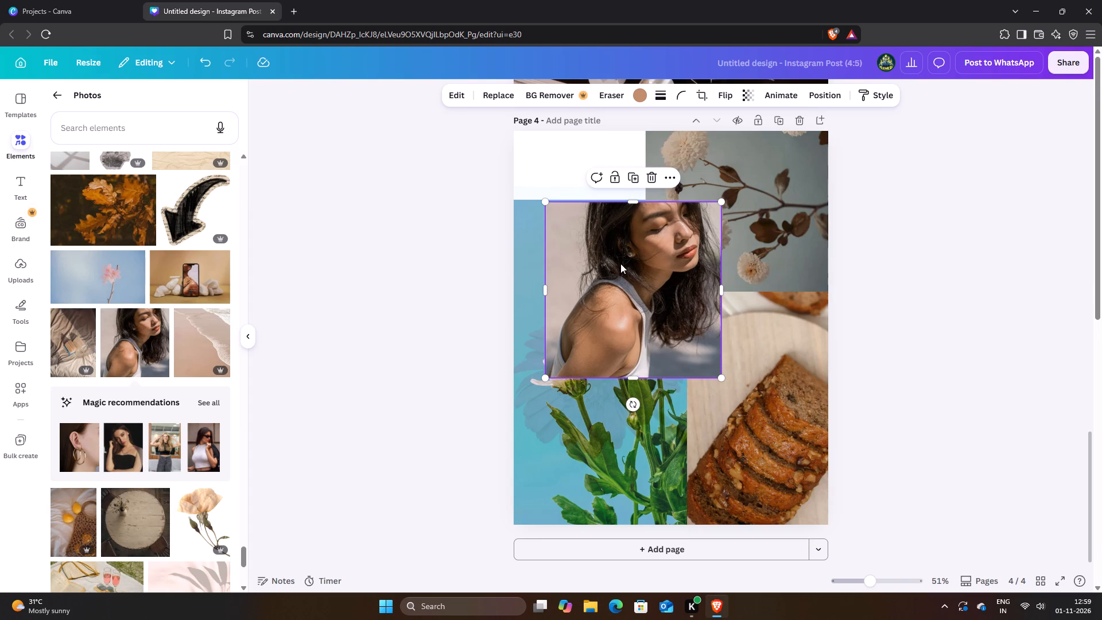
{"action": "left_click_drag", "start_coordinate": [647, 300], "coordinate": [597, 222]}
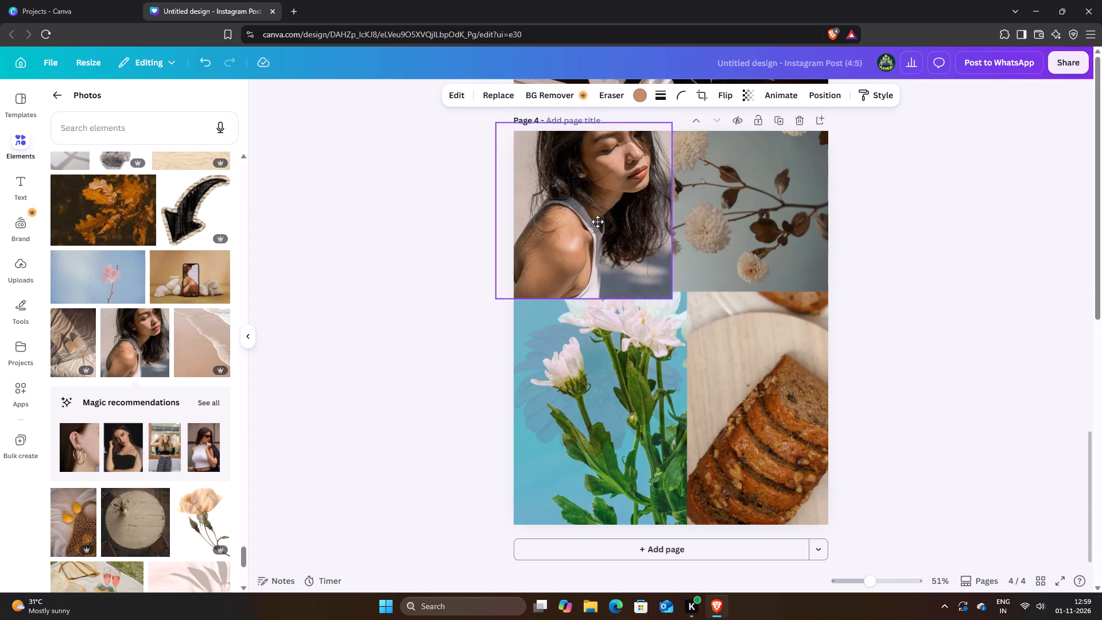
{"action": "left_click_drag", "start_coordinate": [597, 222], "coordinate": [588, 227]}
{"action": "left_click", "coordinate": [926, 300]}
Review the collage pages from page 4 up to page 1 and back down to page 4.
{"action": "scroll", "coordinate": [880, 442], "scroll_direction": "up", "scroll_amount": 6}
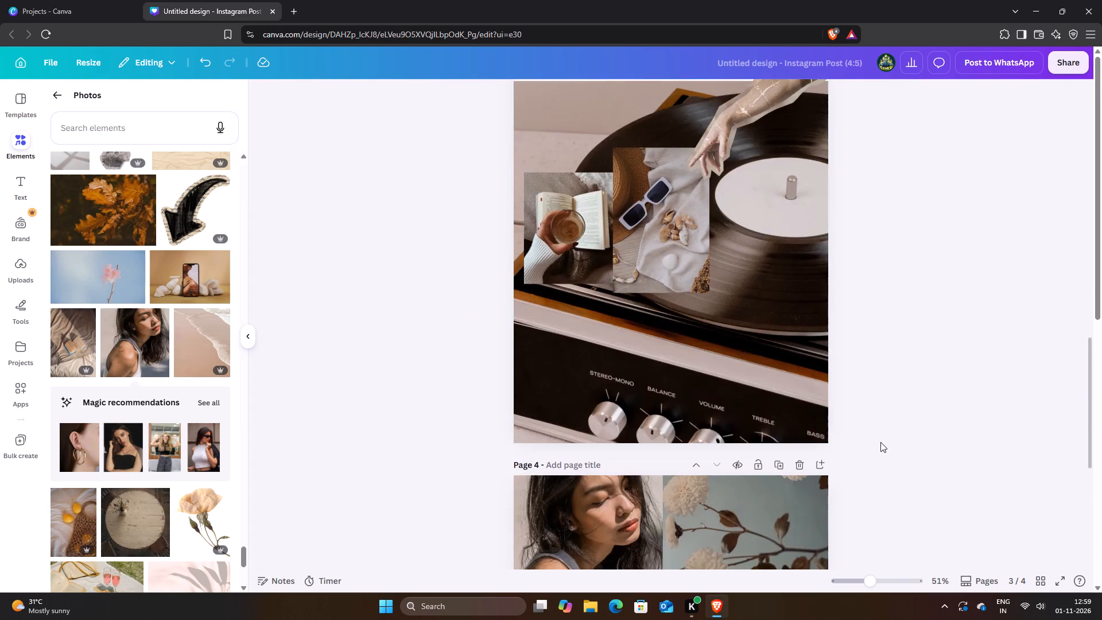
{"action": "scroll", "coordinate": [880, 442], "scroll_direction": "up", "scroll_amount": 16}
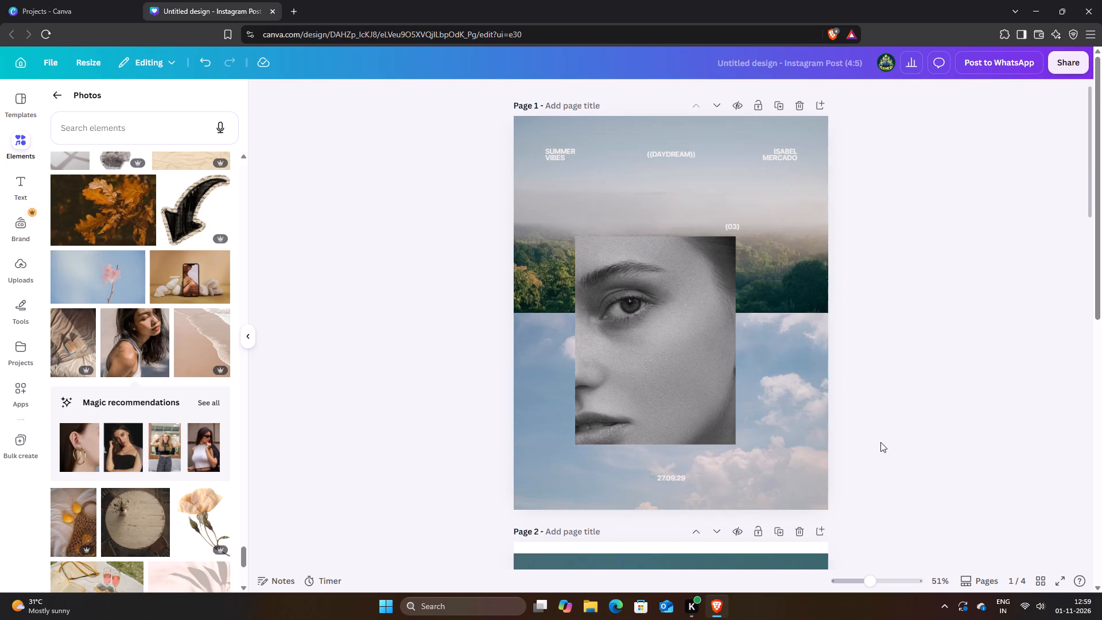
{"action": "scroll", "coordinate": [880, 442], "scroll_direction": "down", "scroll_amount": 19}
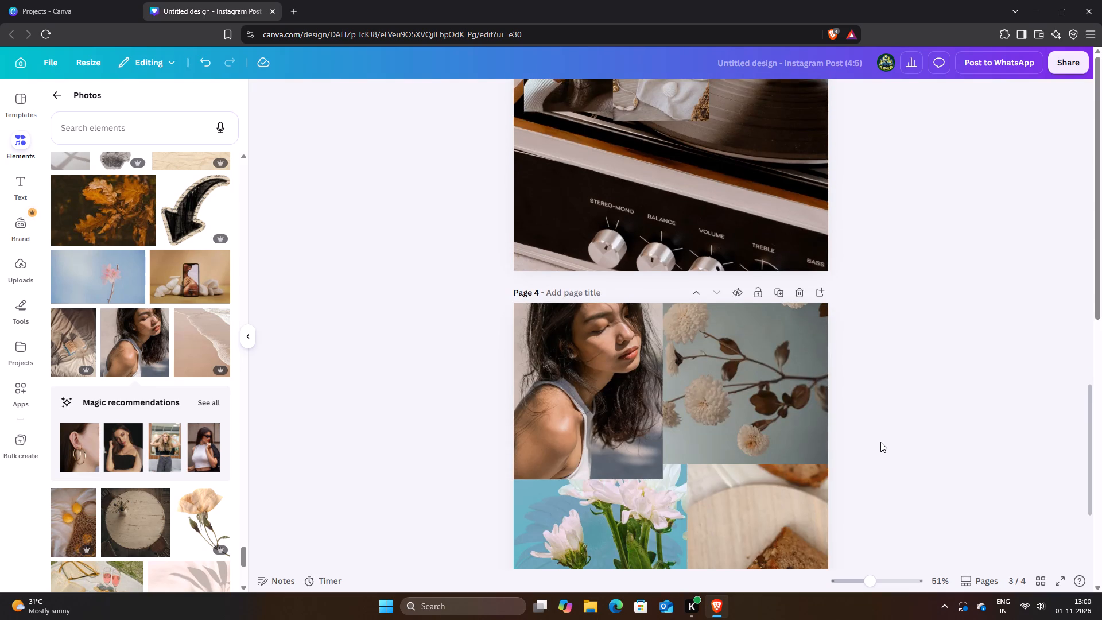
Add a blank fifth page after page 4.
{"action": "scroll", "coordinate": [880, 442], "scroll_direction": "down", "scroll_amount": 7}
{"action": "left_click", "coordinate": [773, 555]}
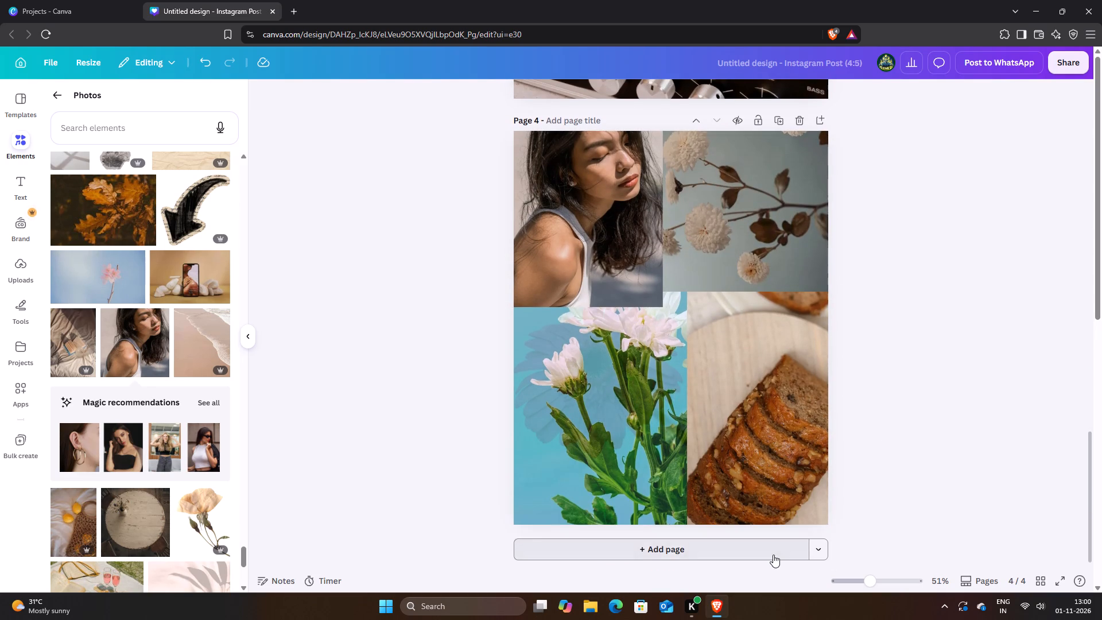
Add the photo of daisies at sunset to page 5 and enlarge it on all sides until it covers the whole page.
{"action": "scroll", "coordinate": [153, 431], "scroll_direction": "down", "scroll_amount": 3}
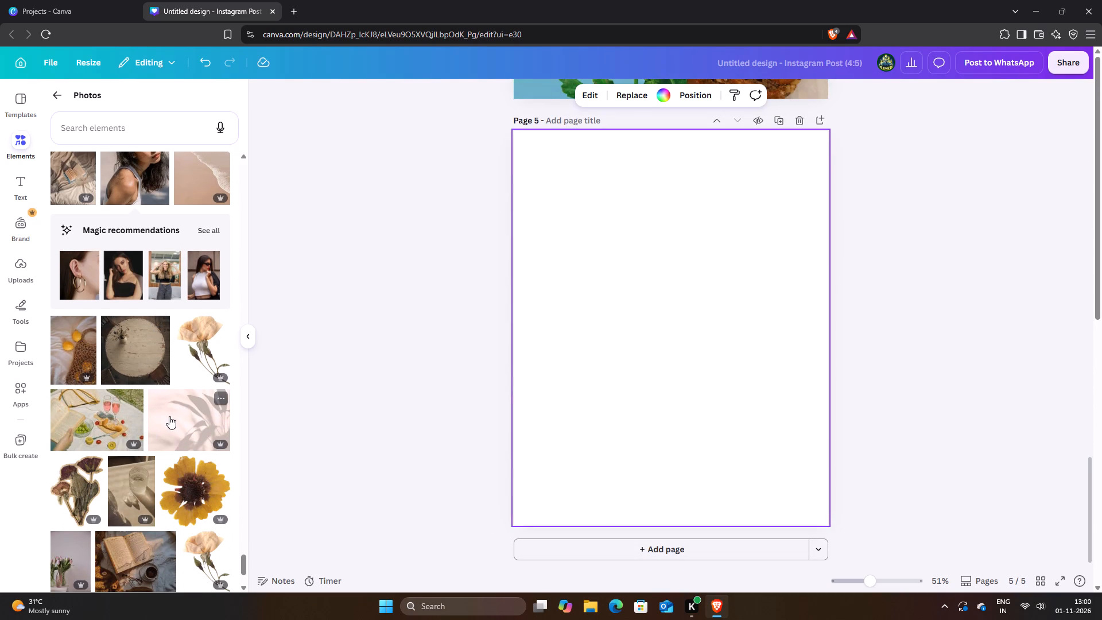
{"action": "scroll", "coordinate": [169, 416], "scroll_direction": "down", "scroll_amount": 3}
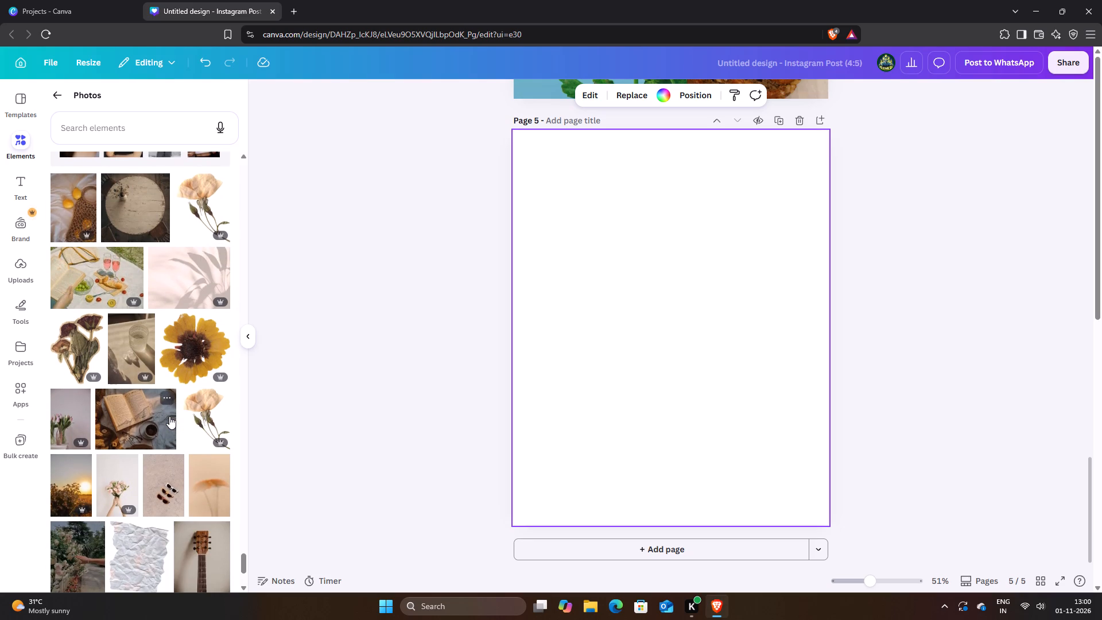
{"action": "left_click", "coordinate": [75, 479]}
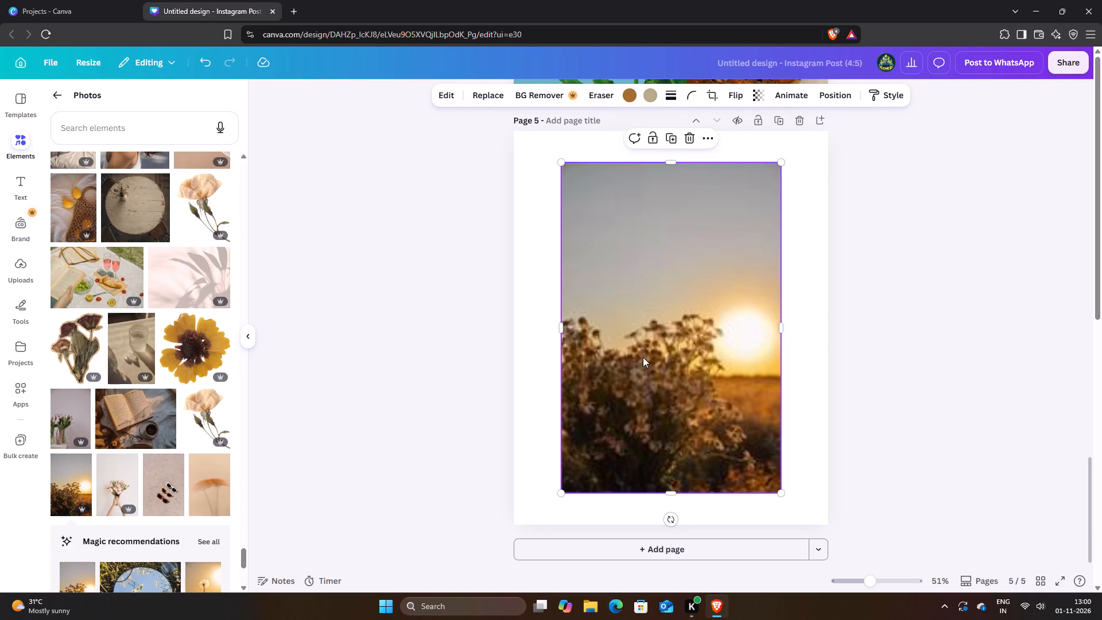
{"action": "left_click_drag", "start_coordinate": [785, 324], "coordinate": [841, 324]}
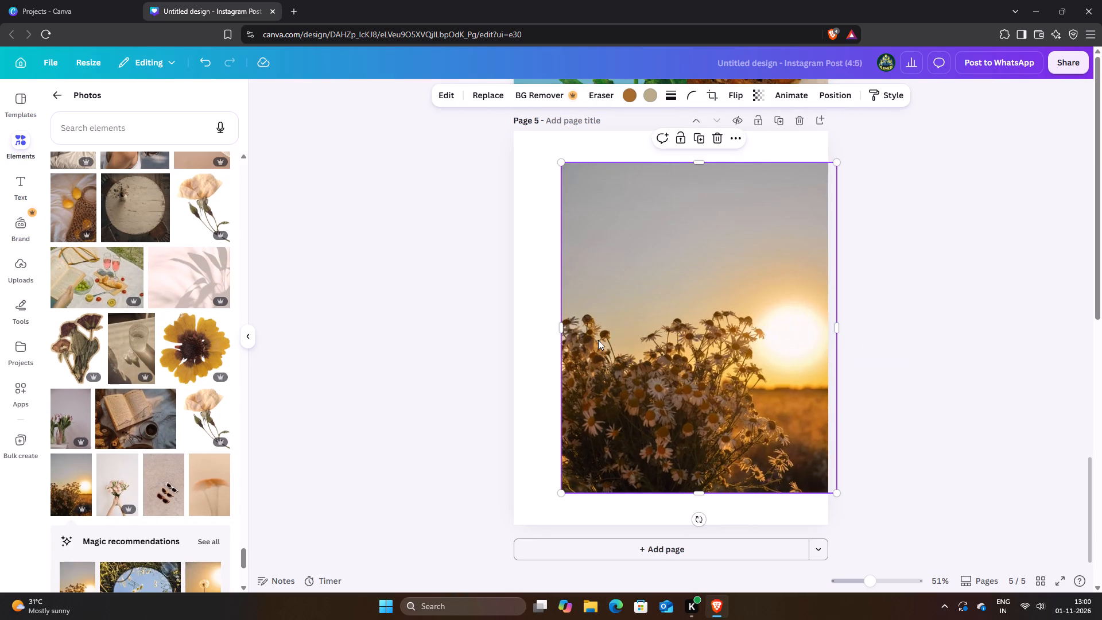
{"action": "left_click_drag", "start_coordinate": [562, 325], "coordinate": [518, 326]}
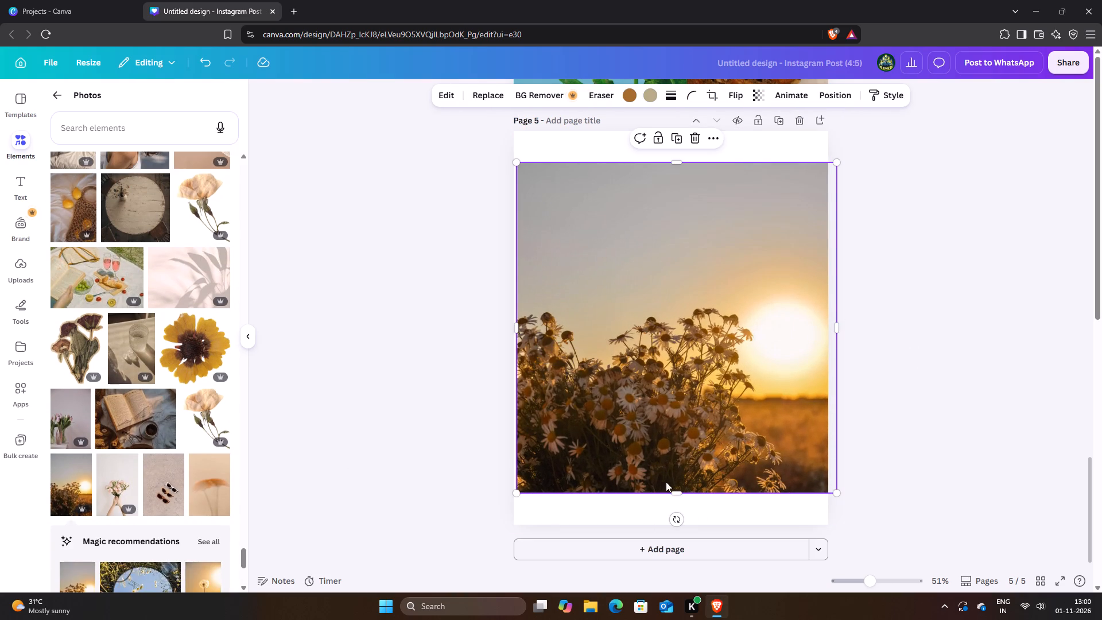
{"action": "left_click_drag", "start_coordinate": [673, 492], "coordinate": [677, 534]}
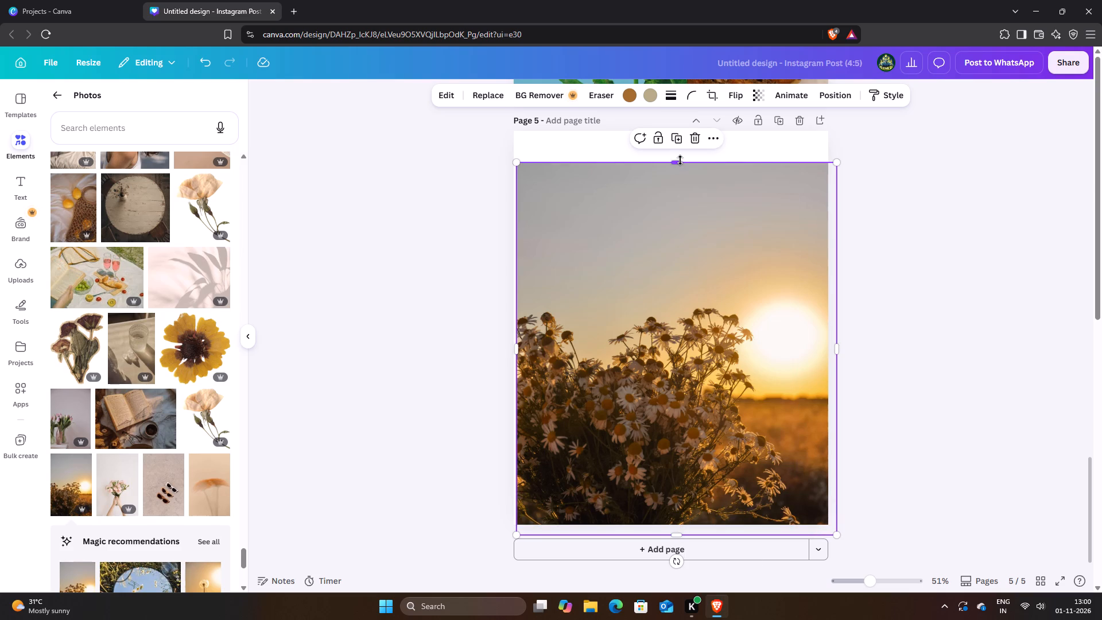
{"action": "left_click_drag", "start_coordinate": [680, 160], "coordinate": [688, 117]}
{"action": "left_click", "coordinate": [482, 321]}
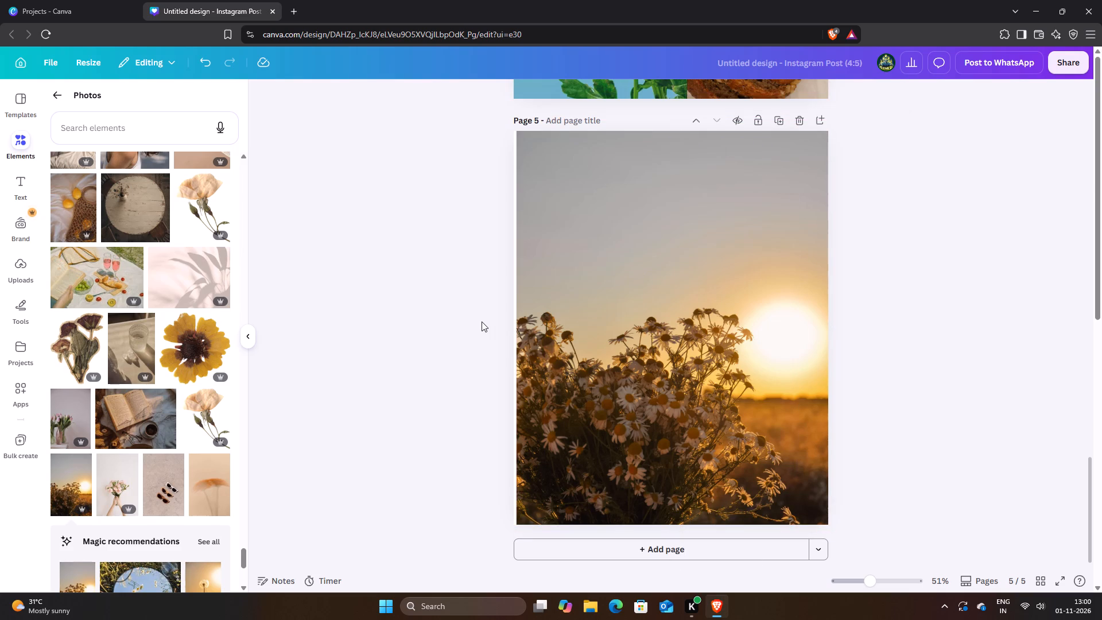
{"action": "left_click", "coordinate": [601, 294]}
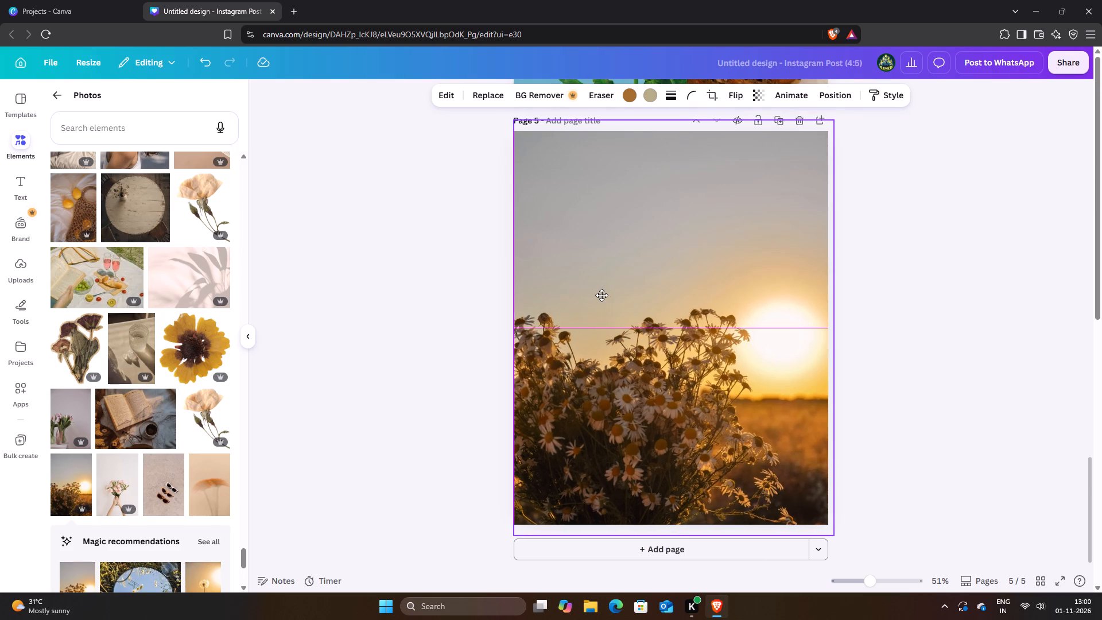
{"action": "left_click", "coordinate": [467, 312]}
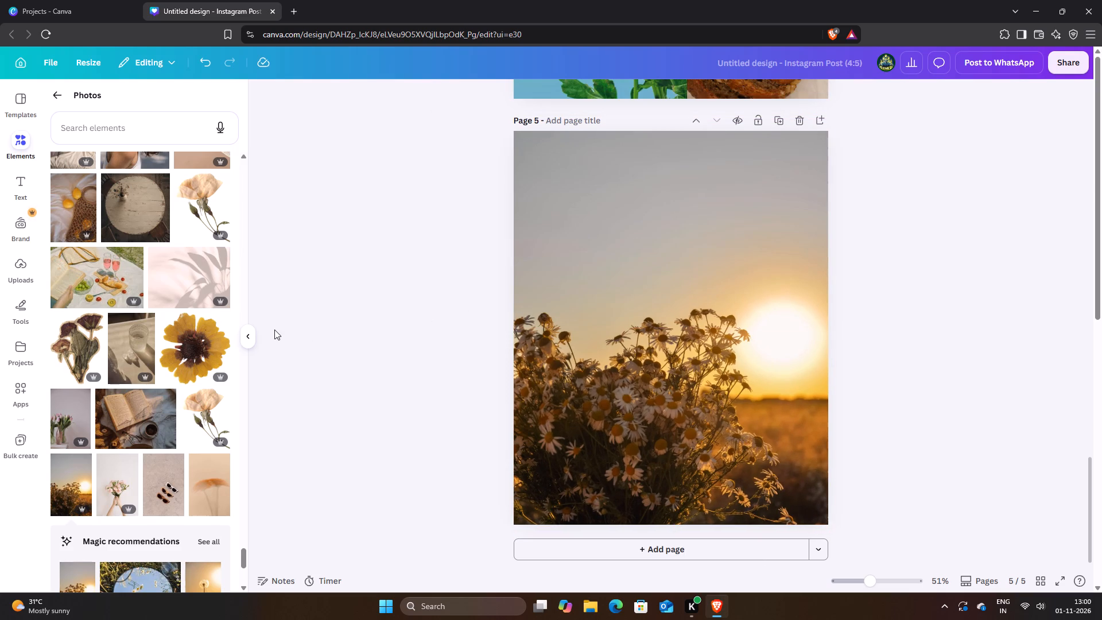
Add the cream poppy-like flower cutout, shrink it and place it in page 5's bottom-right corner, running slightly off the page.
{"action": "left_click", "coordinate": [209, 410]}
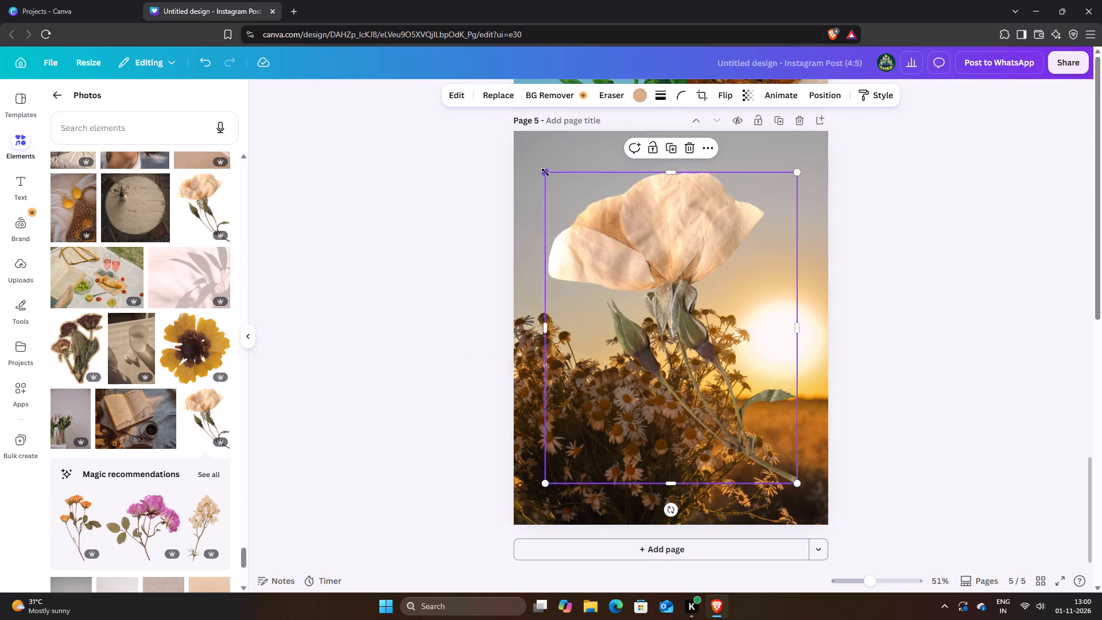
{"action": "left_click_drag", "start_coordinate": [546, 170], "coordinate": [619, 325]}
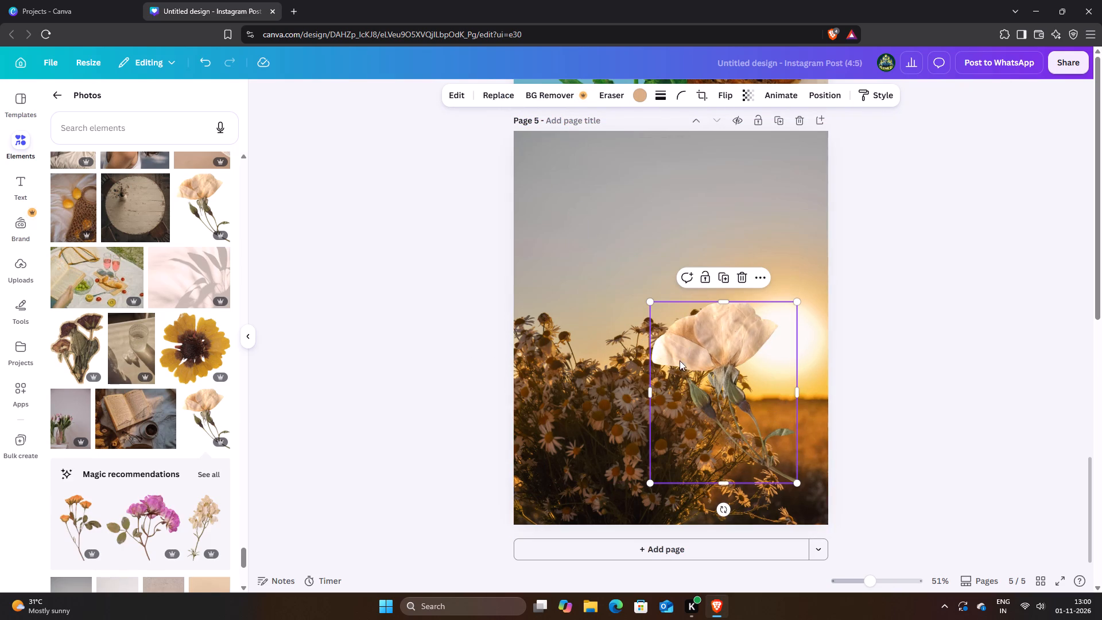
{"action": "left_click_drag", "start_coordinate": [732, 383], "coordinate": [774, 446]}
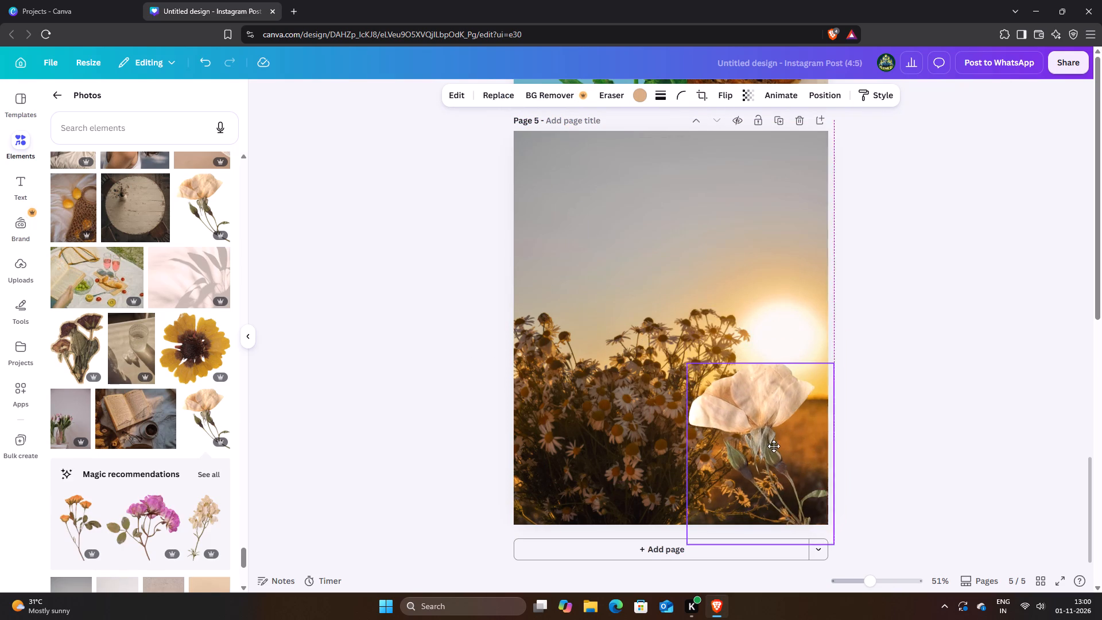
{"action": "left_click_drag", "start_coordinate": [774, 446], "coordinate": [789, 445]}
{"action": "left_click", "coordinate": [965, 324]}
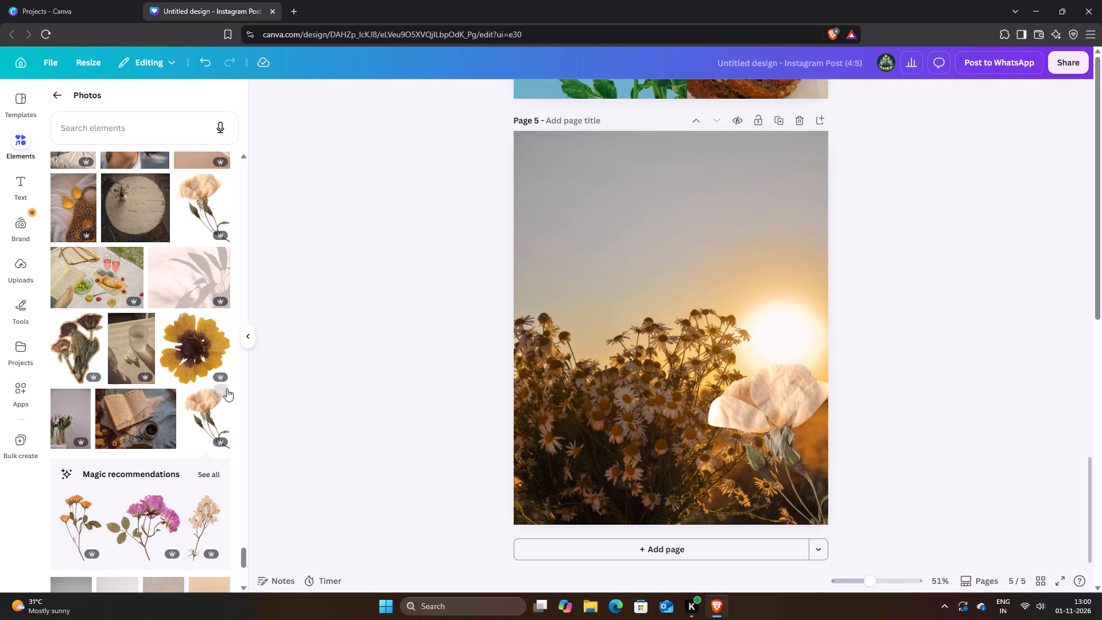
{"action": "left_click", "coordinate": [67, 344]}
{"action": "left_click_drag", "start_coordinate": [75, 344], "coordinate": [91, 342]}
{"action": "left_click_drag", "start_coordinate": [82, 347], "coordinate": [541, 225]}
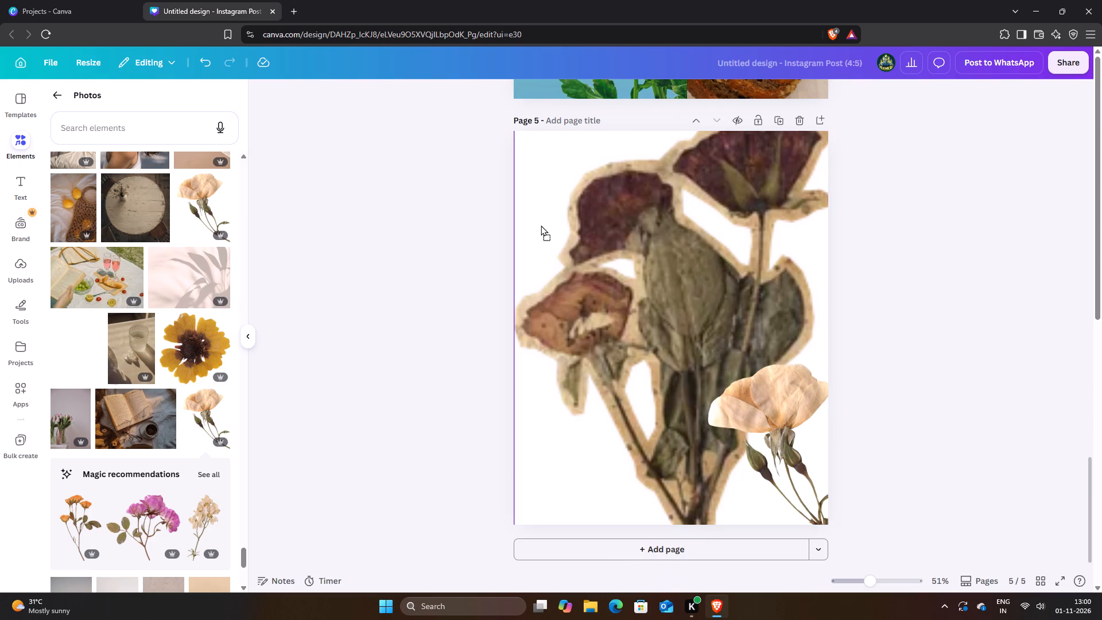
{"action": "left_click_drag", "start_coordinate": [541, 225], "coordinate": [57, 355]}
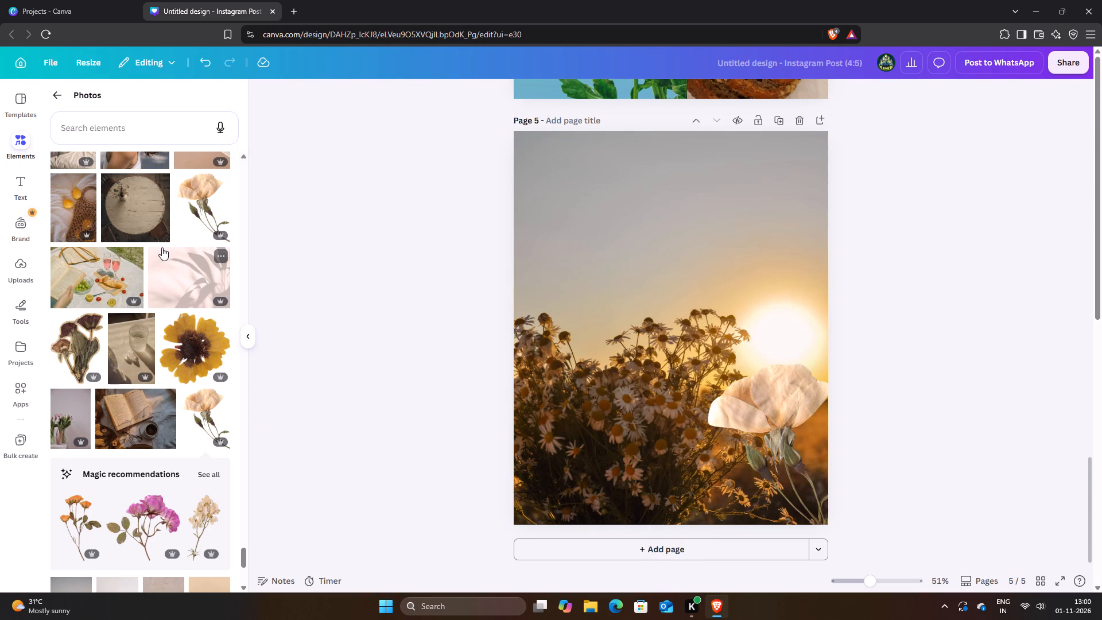
Add the photo of the round wooden table with a flower vase to page 5 and remove its background.
{"action": "left_click", "coordinate": [137, 205]}
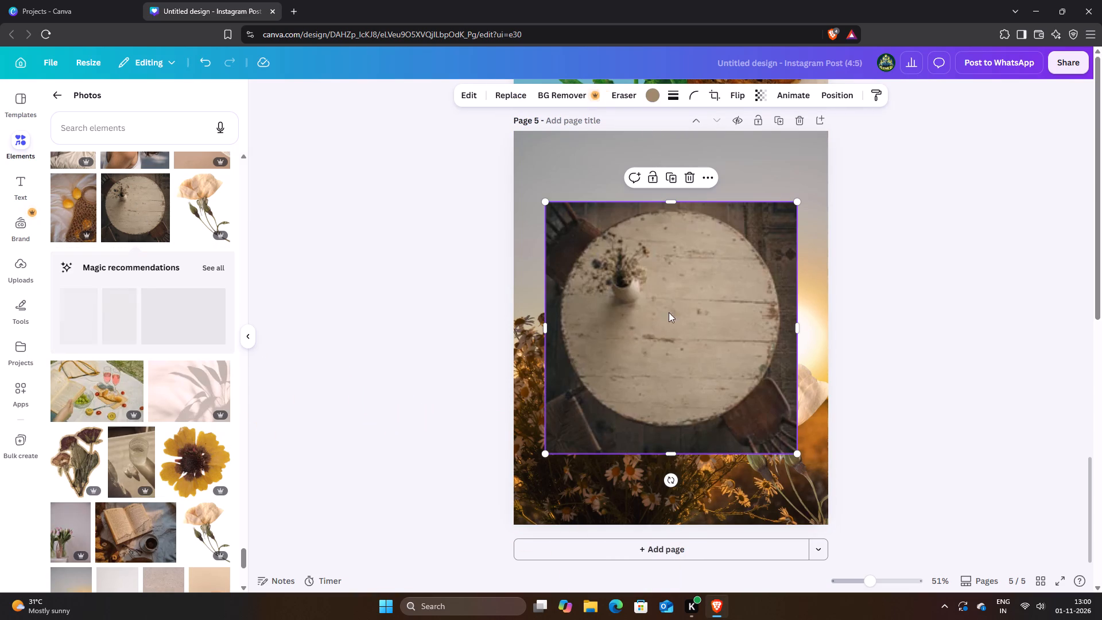
{"action": "left_click", "coordinate": [703, 179]}
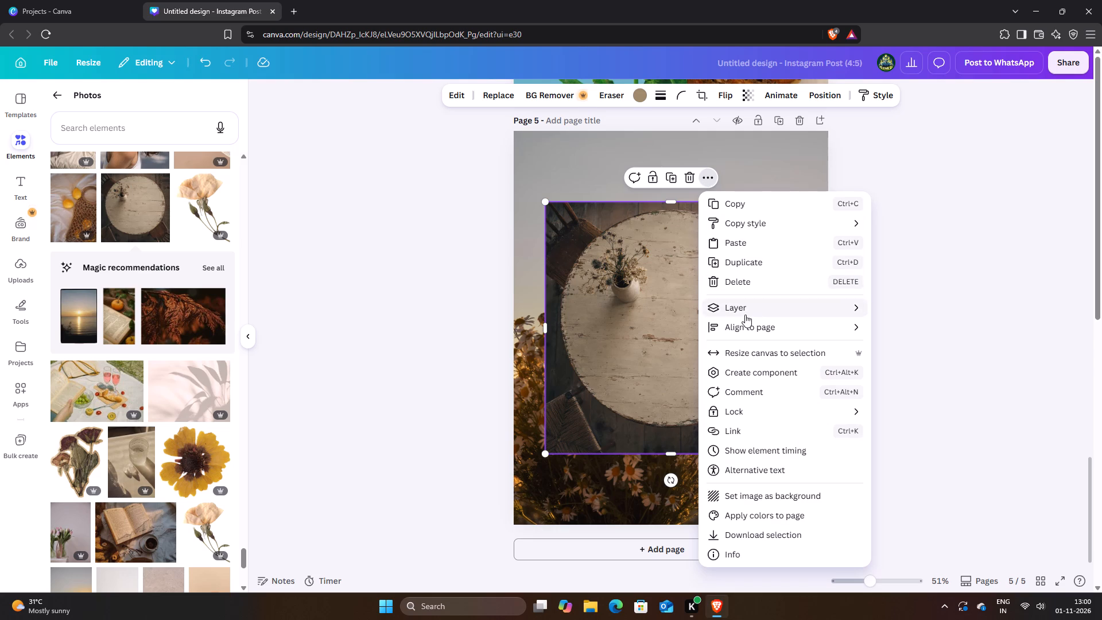
{"action": "left_click", "coordinate": [973, 206]}
{"action": "left_click", "coordinate": [686, 268]}
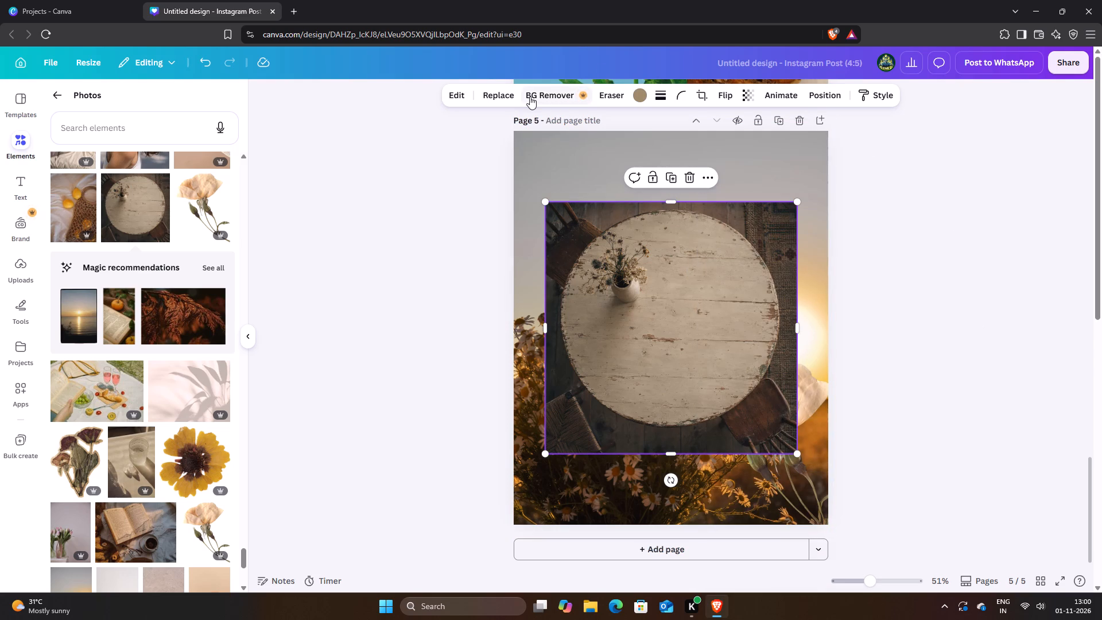
{"action": "left_click", "coordinate": [530, 96]}
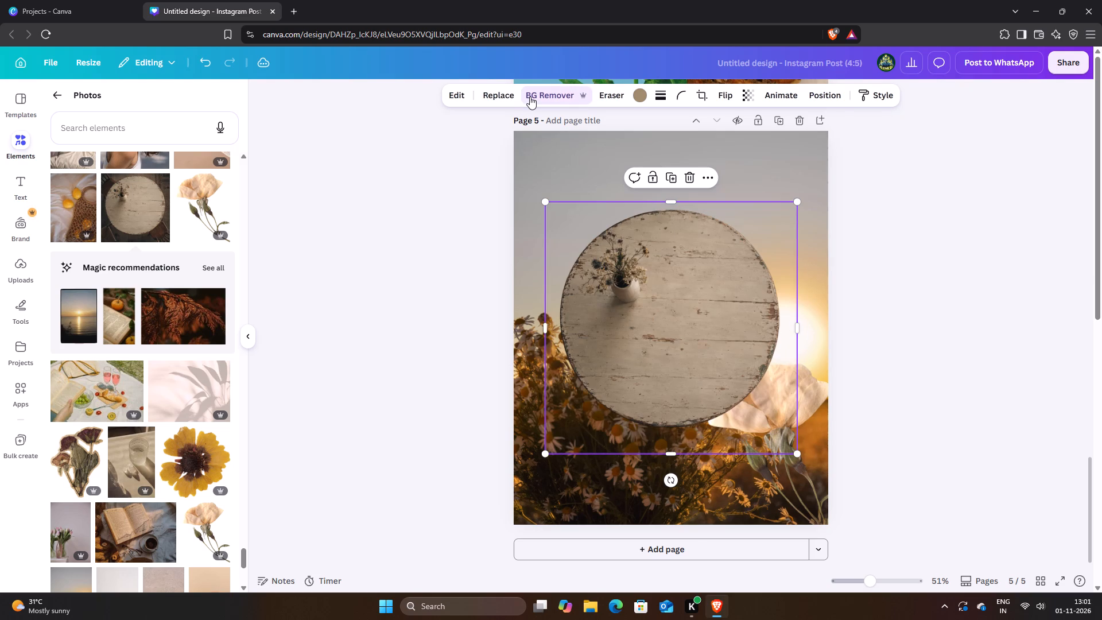
Shrink the round table cutout slightly and place it in the upper middle of page 5.
{"action": "left_click_drag", "start_coordinate": [797, 456], "coordinate": [788, 455]}
{"action": "left_click_drag", "start_coordinate": [788, 455], "coordinate": [764, 433]}
{"action": "left_click_drag", "start_coordinate": [665, 327], "coordinate": [682, 316]}
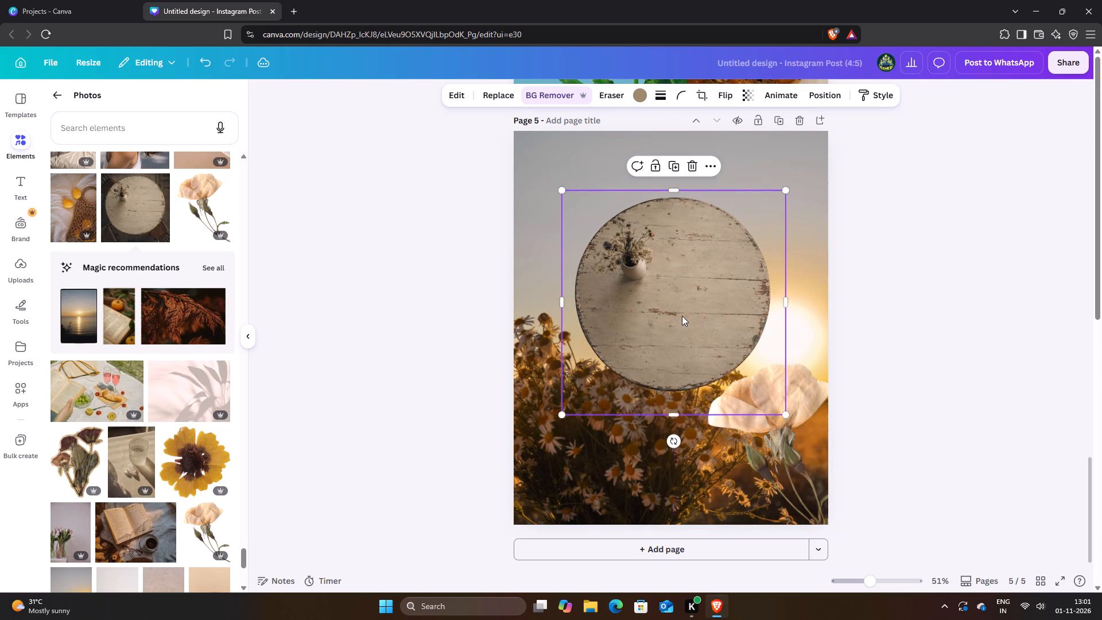
{"action": "left_click", "coordinate": [681, 315]}
Move the cream flower up to the table's lower-right edge and bring it to the front.
{"action": "left_click", "coordinate": [762, 422]}
{"action": "left_click_drag", "start_coordinate": [762, 422], "coordinate": [756, 408]}
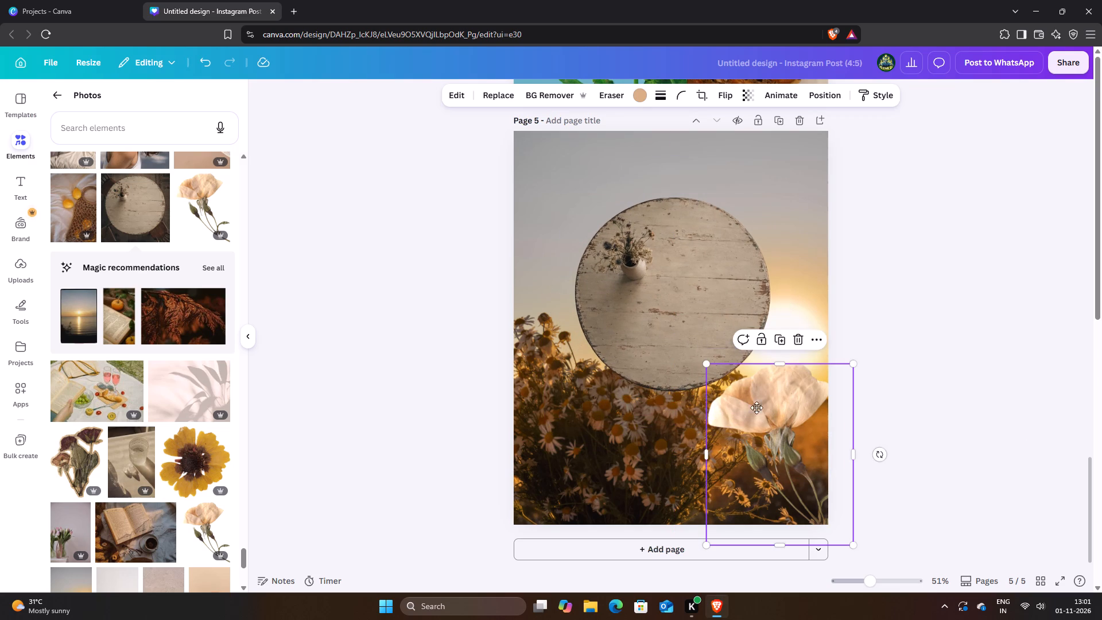
{"action": "left_click_drag", "start_coordinate": [756, 408], "coordinate": [751, 391]}
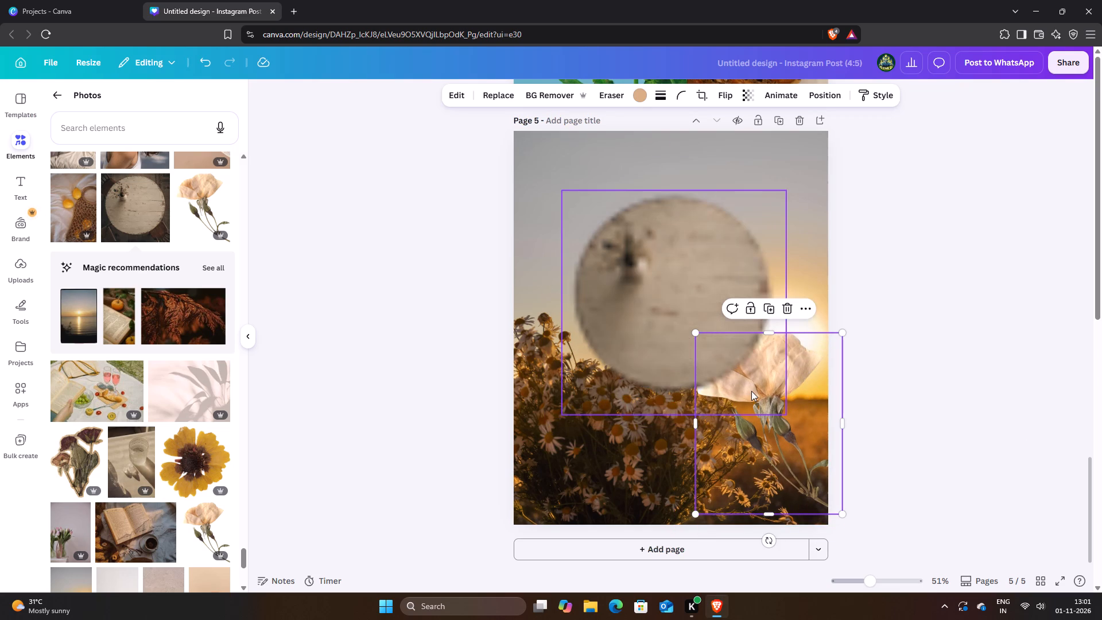
{"action": "left_click", "coordinate": [801, 308]}
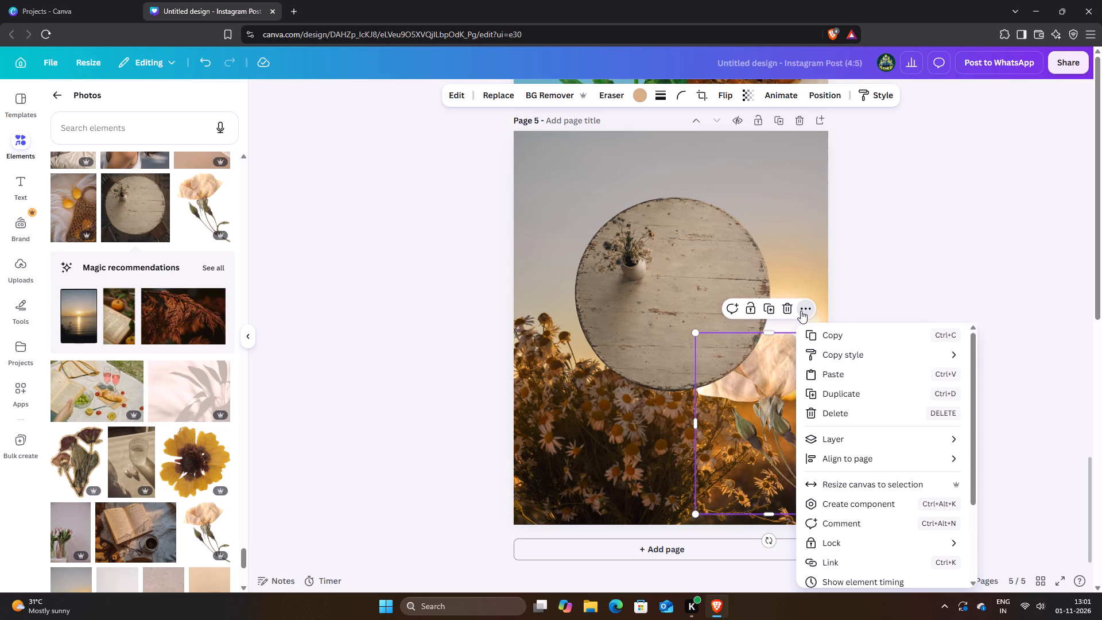
{"action": "left_click", "coordinate": [822, 441]}
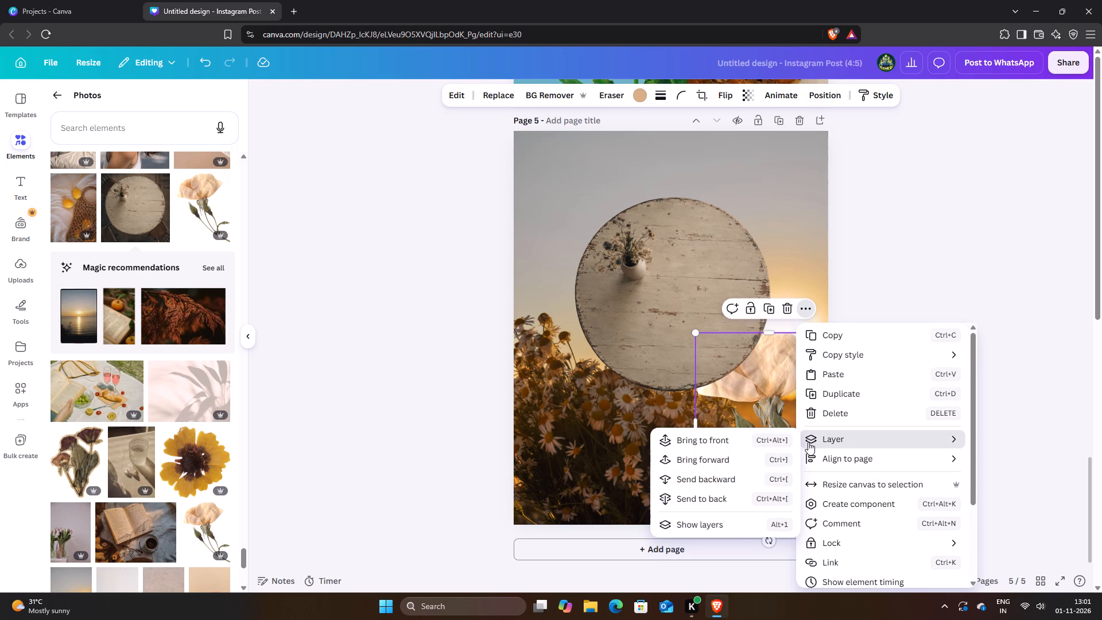
{"action": "left_click", "coordinate": [737, 447]}
{"action": "left_click", "coordinate": [851, 246]}
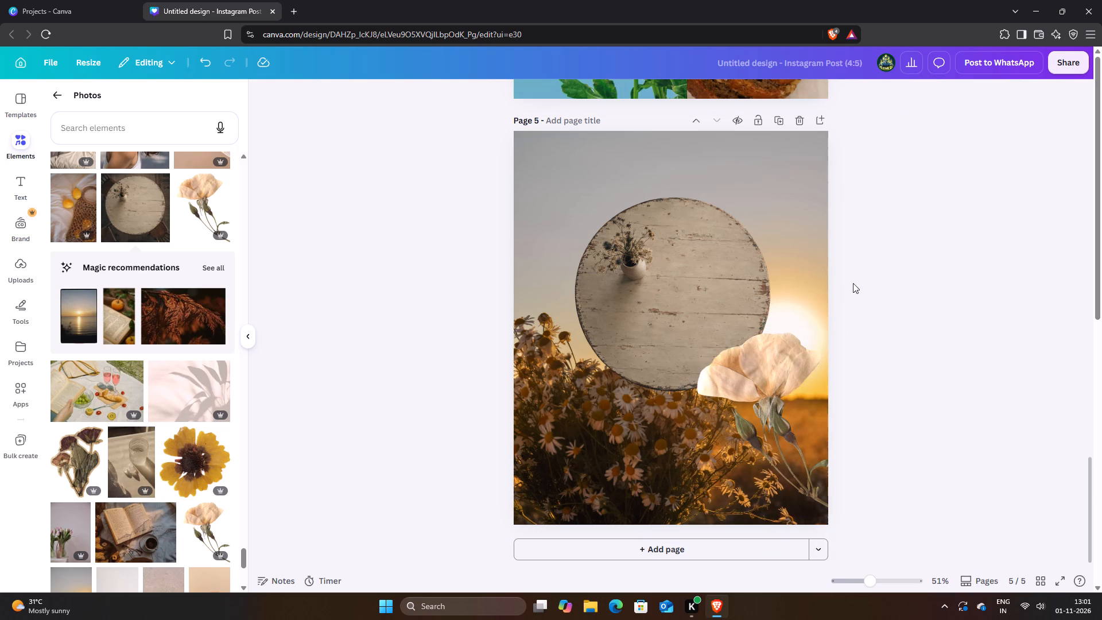
Lower the cream flower slightly and move the round table down to just below page 5's centre, behind the flower.
{"action": "left_click_drag", "start_coordinate": [769, 430], "coordinate": [764, 447]}
{"action": "left_click", "coordinate": [689, 316]}
{"action": "left_click_drag", "start_coordinate": [688, 316], "coordinate": [692, 371]}
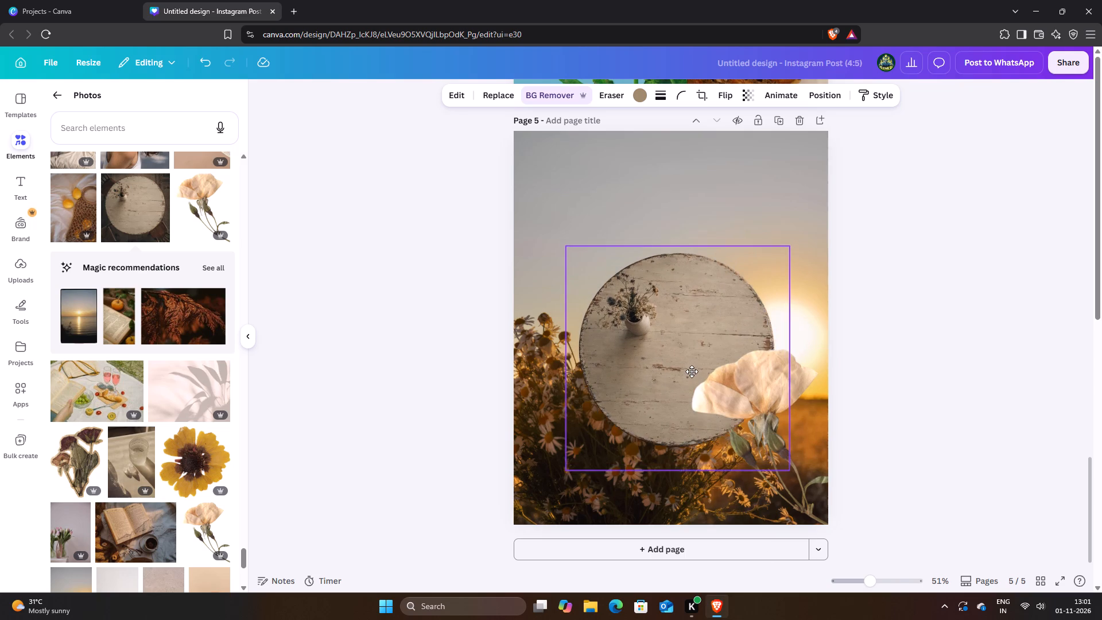
{"action": "left_click_drag", "start_coordinate": [692, 371], "coordinate": [696, 374]}
{"action": "left_click", "coordinate": [1038, 281]}
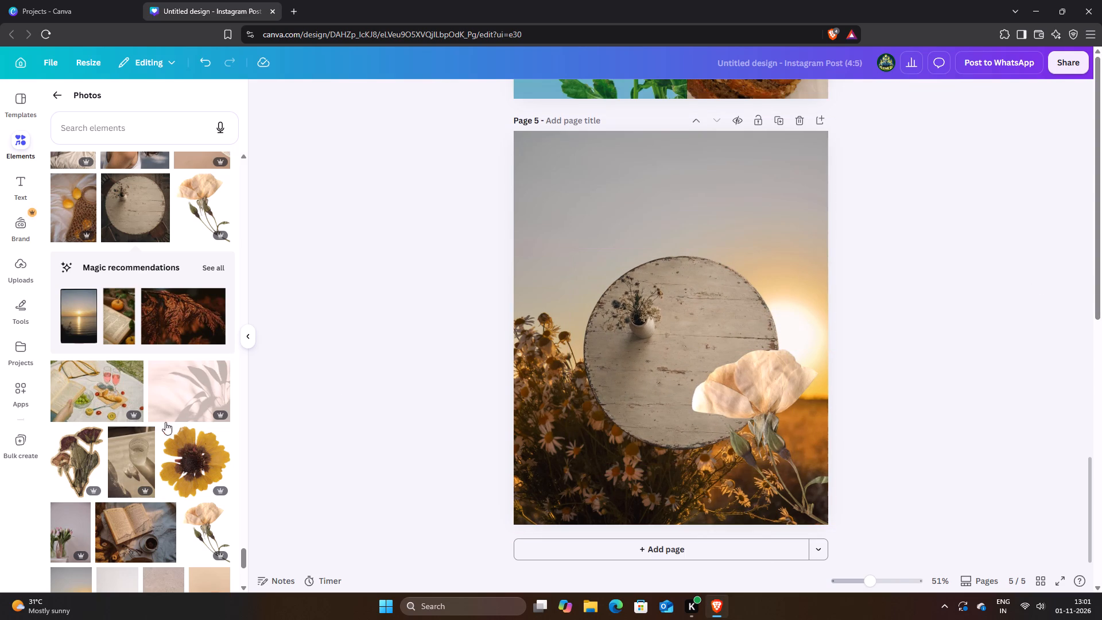
Add the pale pink daisy cutout to page 5, shrink it to about half size and place it in the page's upper-right corner.
{"action": "scroll", "coordinate": [120, 498], "scroll_direction": "down", "scroll_amount": 10}
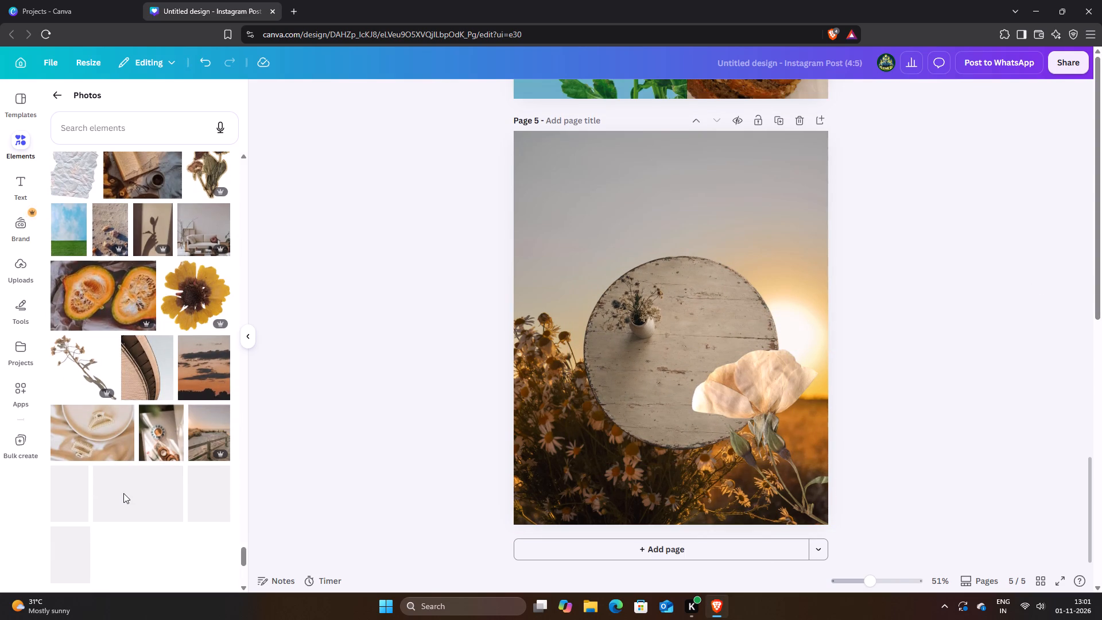
{"action": "scroll", "coordinate": [123, 492], "scroll_direction": "down", "scroll_amount": 11}
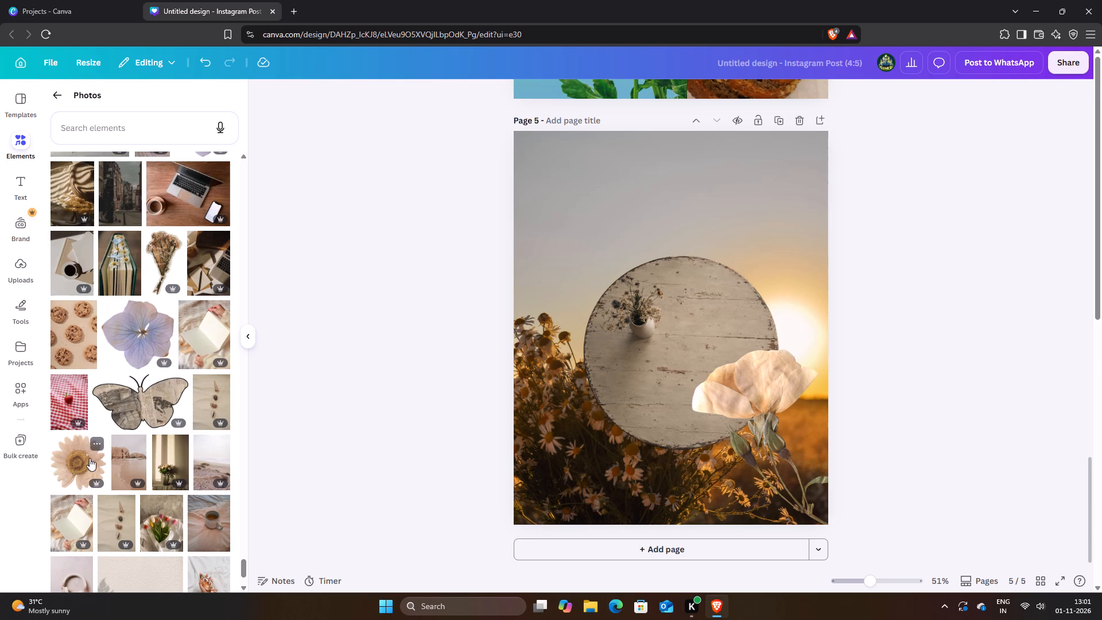
{"action": "left_click", "coordinate": [90, 458]}
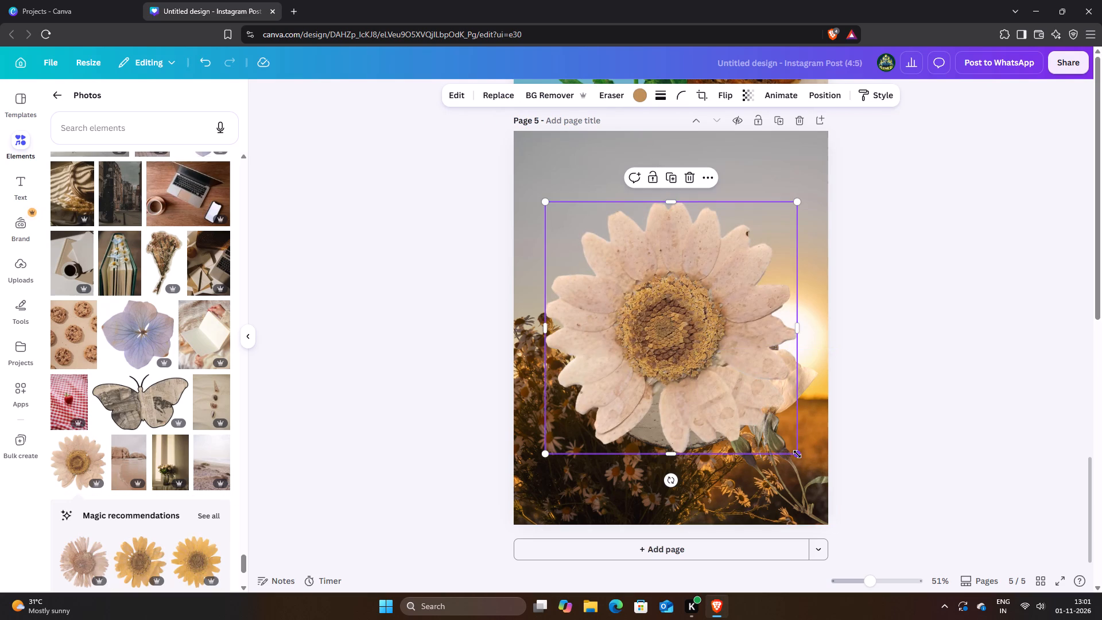
{"action": "left_click_drag", "start_coordinate": [796, 454], "coordinate": [662, 320]}
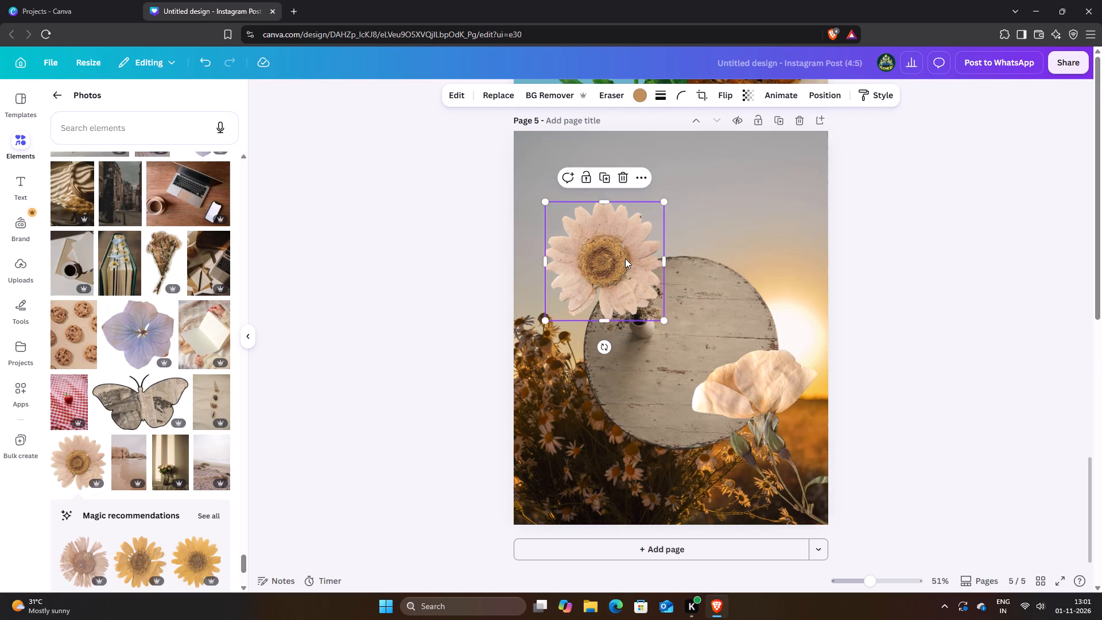
{"action": "left_click_drag", "start_coordinate": [637, 243], "coordinate": [791, 192]}
{"action": "left_click", "coordinate": [917, 200]}
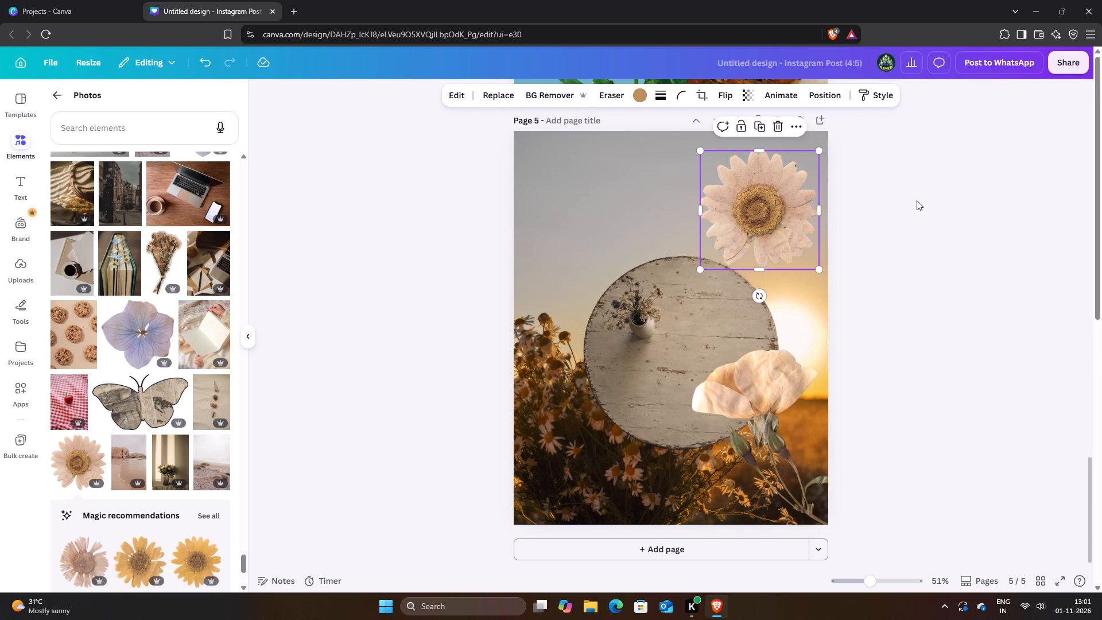
Add the photo of the white headphones to page 5.
{"action": "scroll", "coordinate": [284, 461], "scroll_direction": "down", "scroll_amount": 7}
{"action": "scroll", "coordinate": [204, 442], "scroll_direction": "up", "scroll_amount": 5}
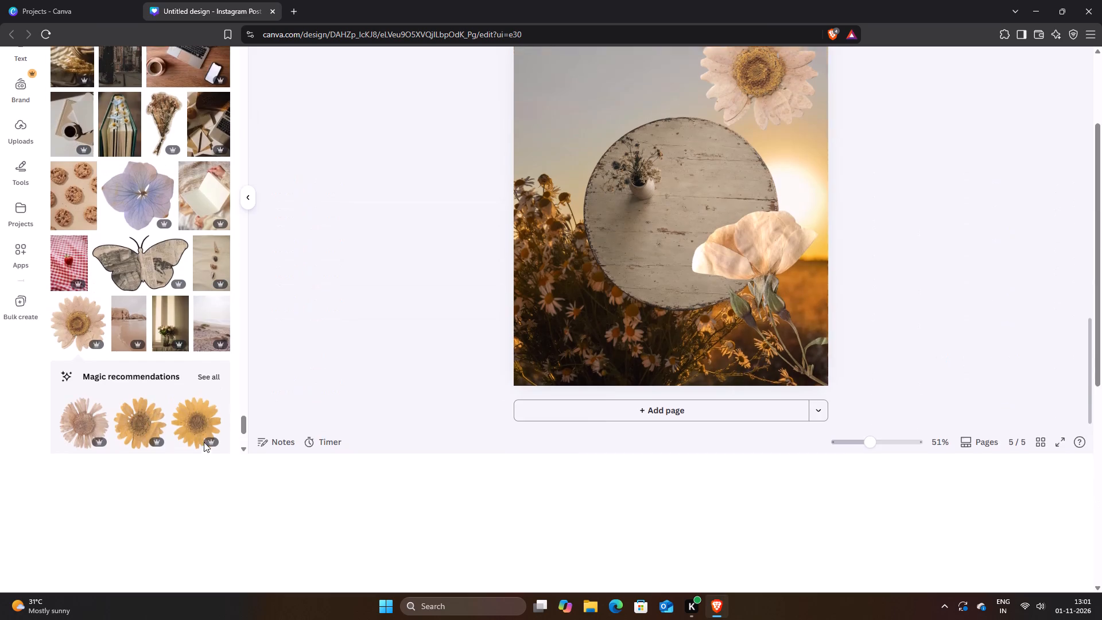
{"action": "scroll", "coordinate": [203, 440], "scroll_direction": "down", "scroll_amount": 6}
{"action": "scroll", "coordinate": [406, 382], "scroll_direction": "up", "scroll_amount": 4}
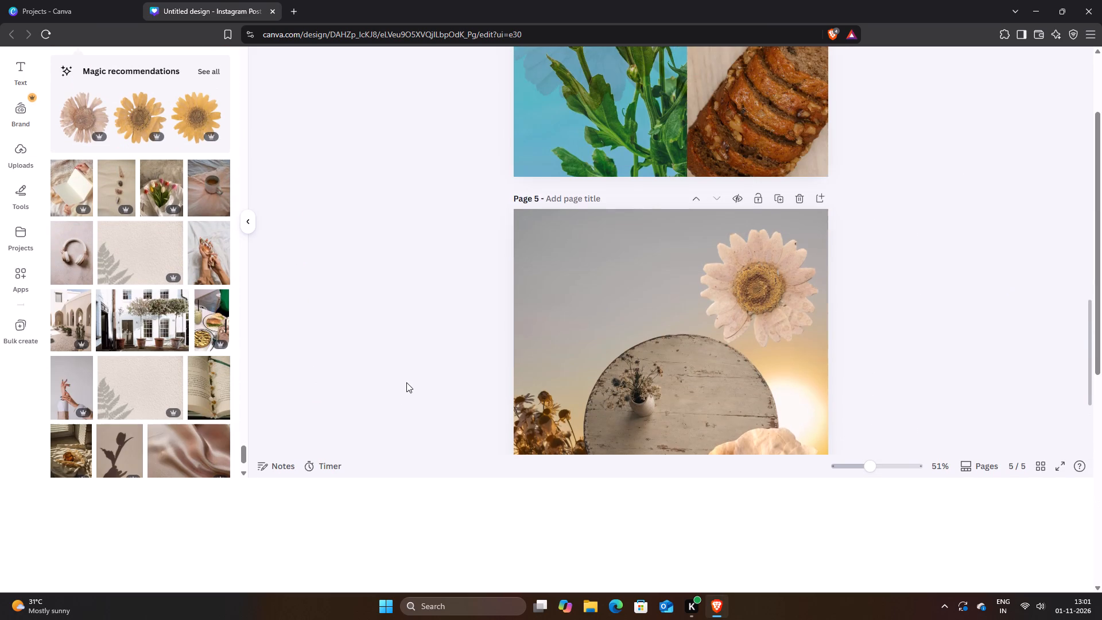
{"action": "scroll", "coordinate": [367, 276], "scroll_direction": "down", "scroll_amount": 5}
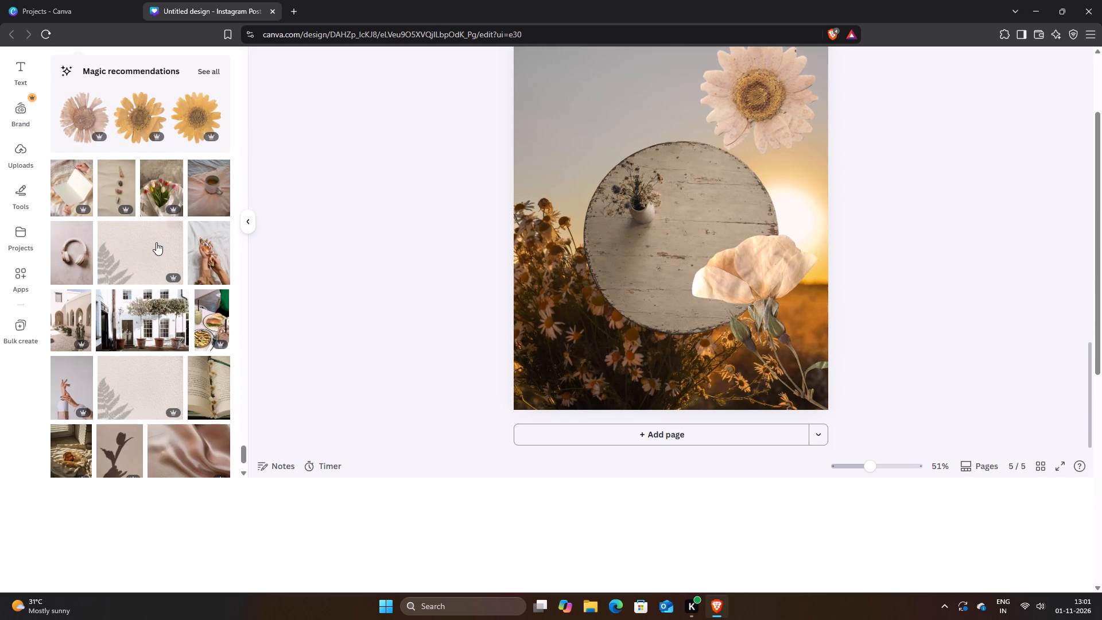
{"action": "left_click", "coordinate": [65, 261]}
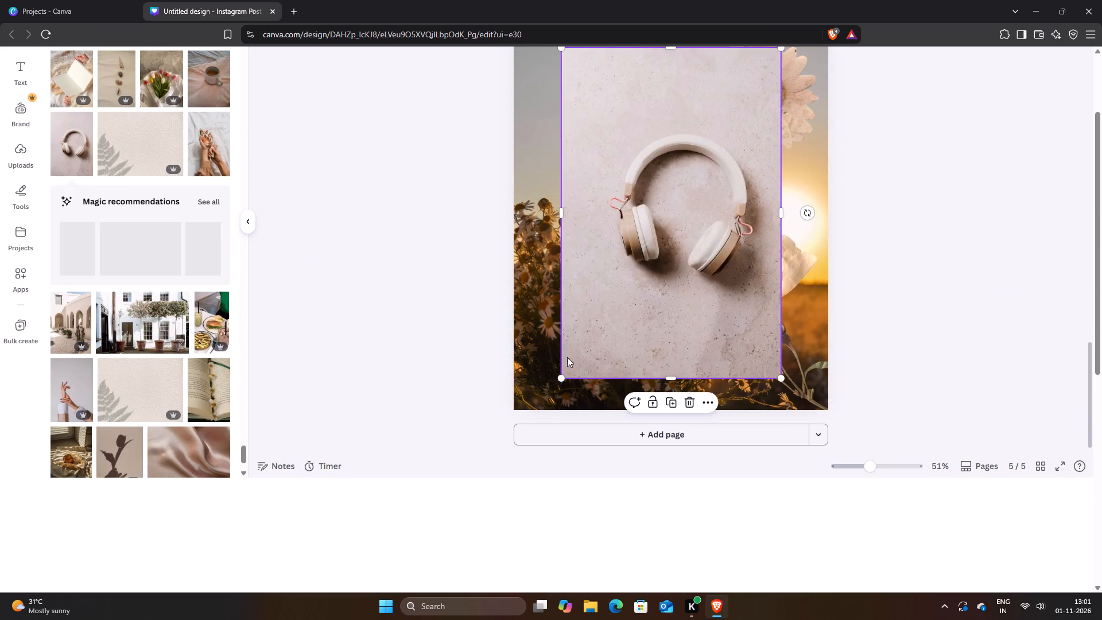
Remove the background from the white headphones photo on page 5.
{"action": "scroll", "coordinate": [420, 305], "scroll_direction": "up", "scroll_amount": 3}
{"action": "scroll", "coordinate": [1101, 164], "scroll_direction": "up", "scroll_amount": 7}
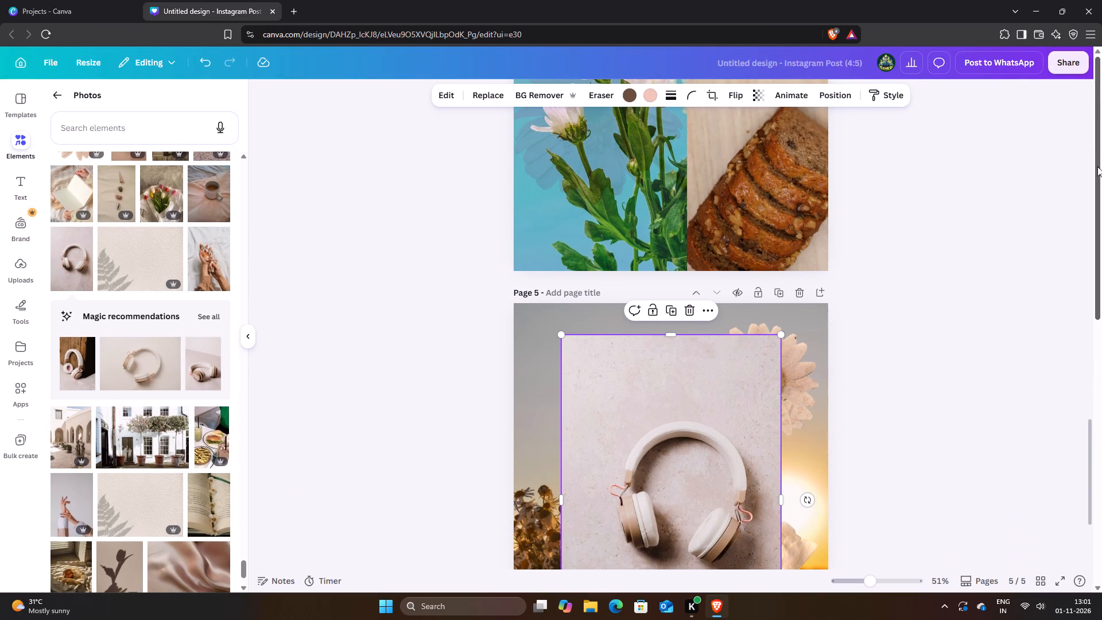
{"action": "left_click", "coordinate": [559, 96]}
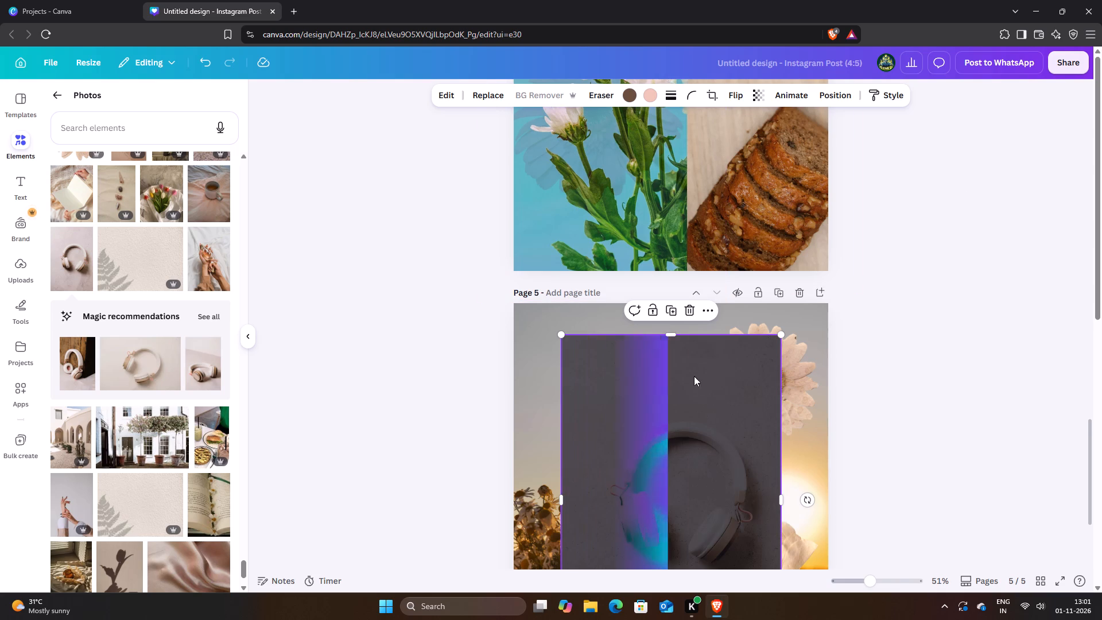
Shrink the headphones cutout to roughly two-fifths of its size and place it on the upper part of the round table, beside the vase.
{"action": "scroll", "coordinate": [710, 408], "scroll_direction": "down", "scroll_amount": 3}
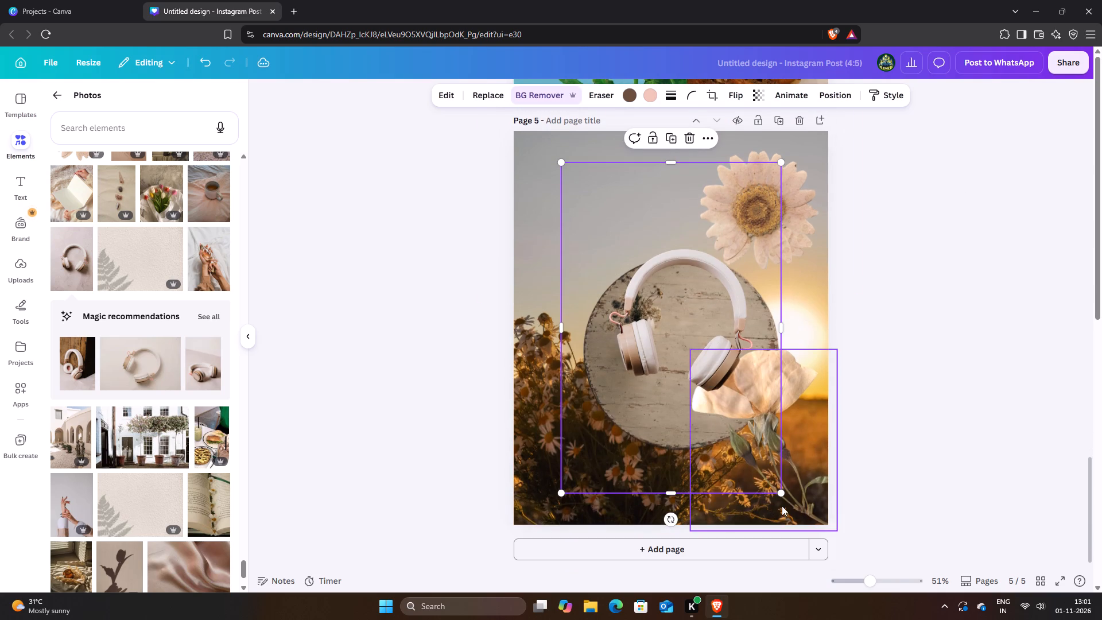
{"action": "left_click_drag", "start_coordinate": [780, 495], "coordinate": [647, 329]}
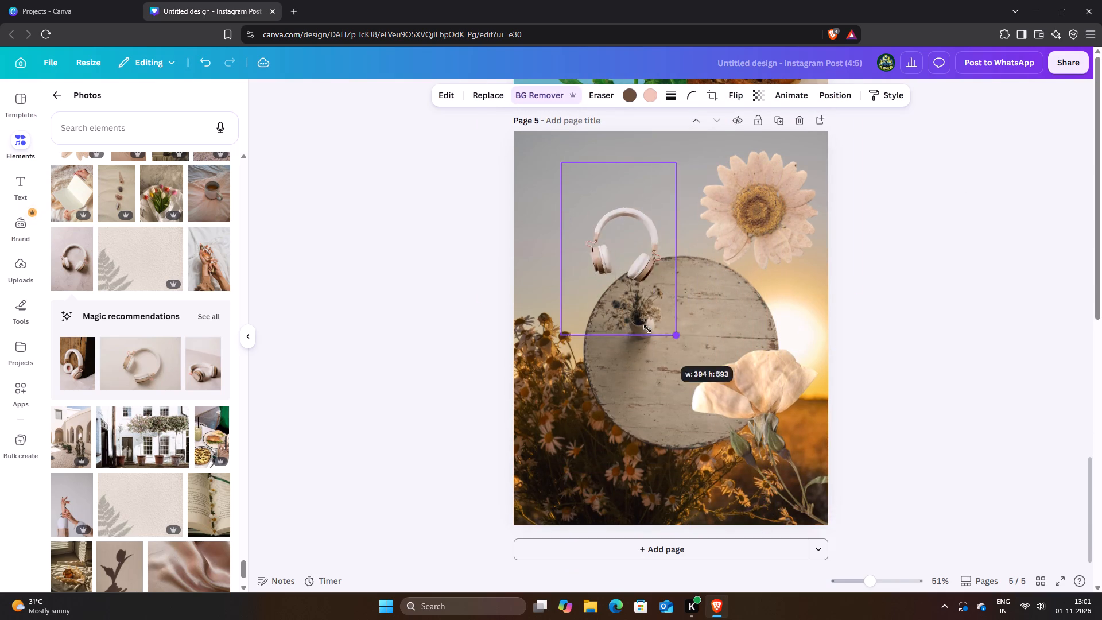
{"action": "left_click_drag", "start_coordinate": [647, 329], "coordinate": [610, 274]}
{"action": "left_click_drag", "start_coordinate": [599, 207], "coordinate": [686, 303]}
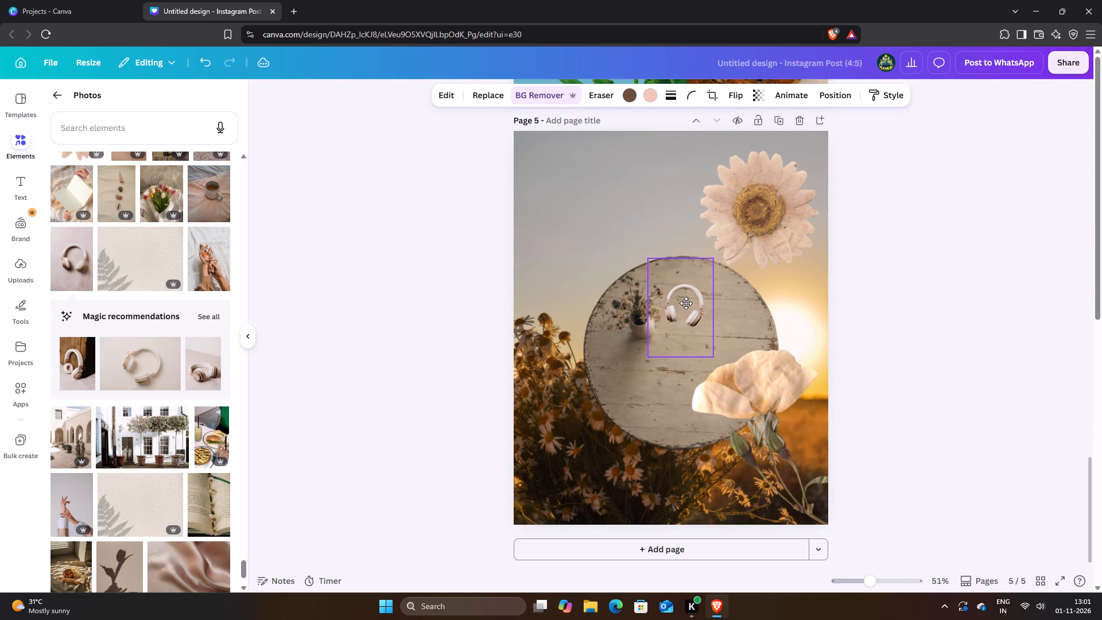
{"action": "left_click_drag", "start_coordinate": [686, 303], "coordinate": [693, 294]}
{"action": "left_click_drag", "start_coordinate": [721, 348], "coordinate": [742, 367]}
{"action": "left_click", "coordinate": [744, 367]}
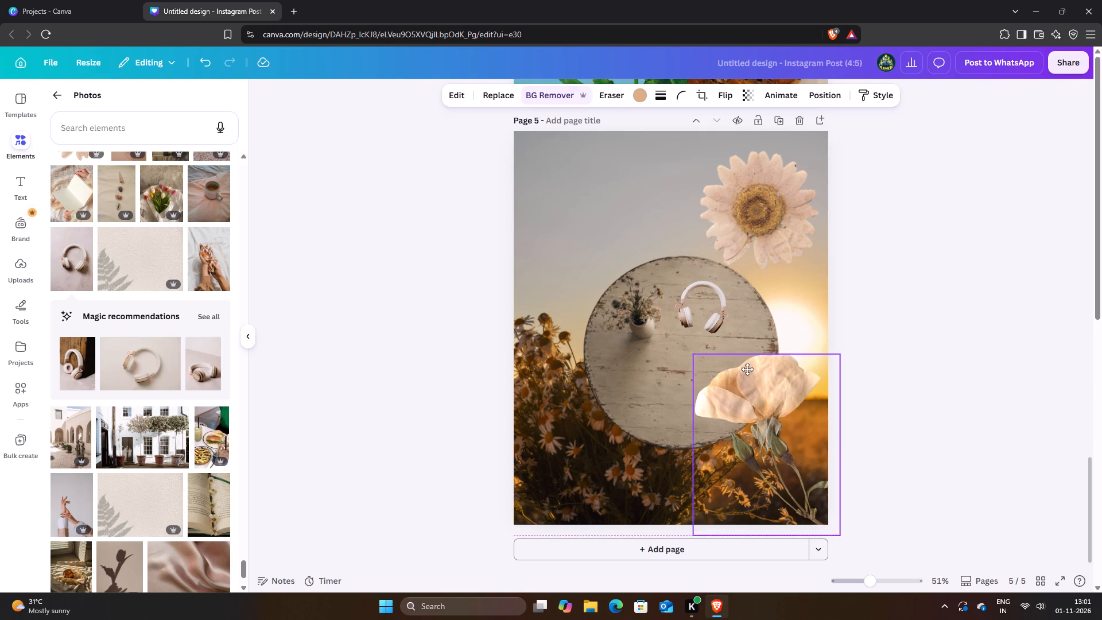
{"action": "left_click", "coordinate": [705, 317]}
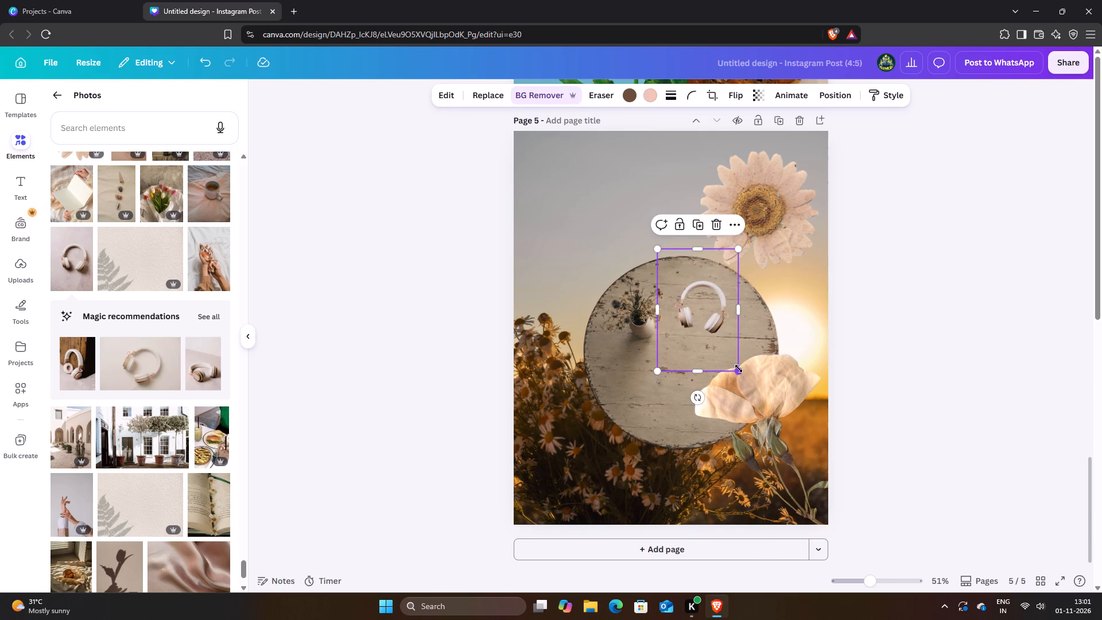
{"action": "left_click_drag", "start_coordinate": [738, 369], "coordinate": [751, 378]}
{"action": "left_click_drag", "start_coordinate": [731, 327], "coordinate": [727, 319]}
{"action": "left_click", "coordinate": [866, 339]}
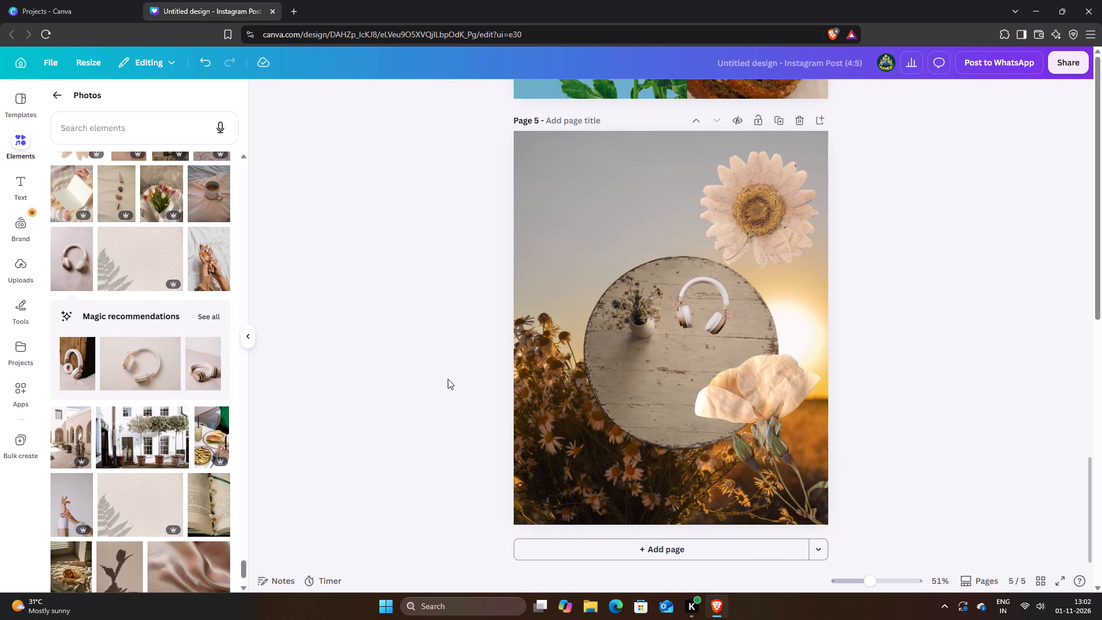
Browse further through the photo library for another picture to add to the page 5 collage.
{"action": "scroll", "coordinate": [445, 383], "scroll_direction": "down", "scroll_amount": 3}
{"action": "scroll", "coordinate": [445, 383], "scroll_direction": "up", "scroll_amount": 2}
{"action": "scroll", "coordinate": [445, 383], "scroll_direction": "down", "scroll_amount": 2}
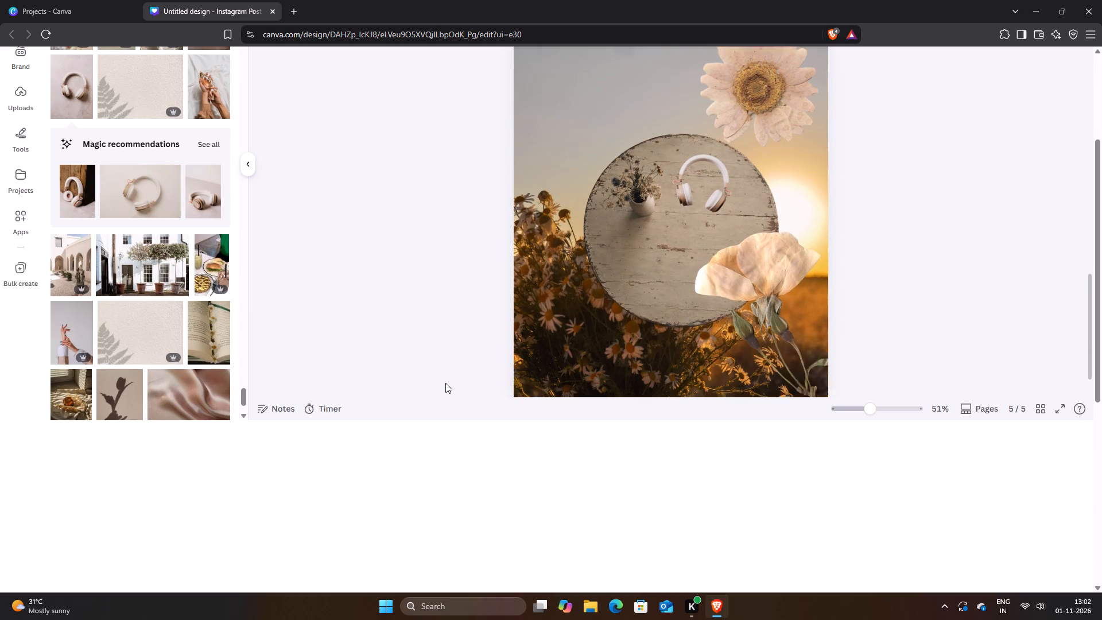
{"action": "scroll", "coordinate": [445, 383], "scroll_direction": "down", "scroll_amount": 2}
{"action": "scroll", "coordinate": [102, 338], "scroll_direction": "down", "scroll_amount": 7}
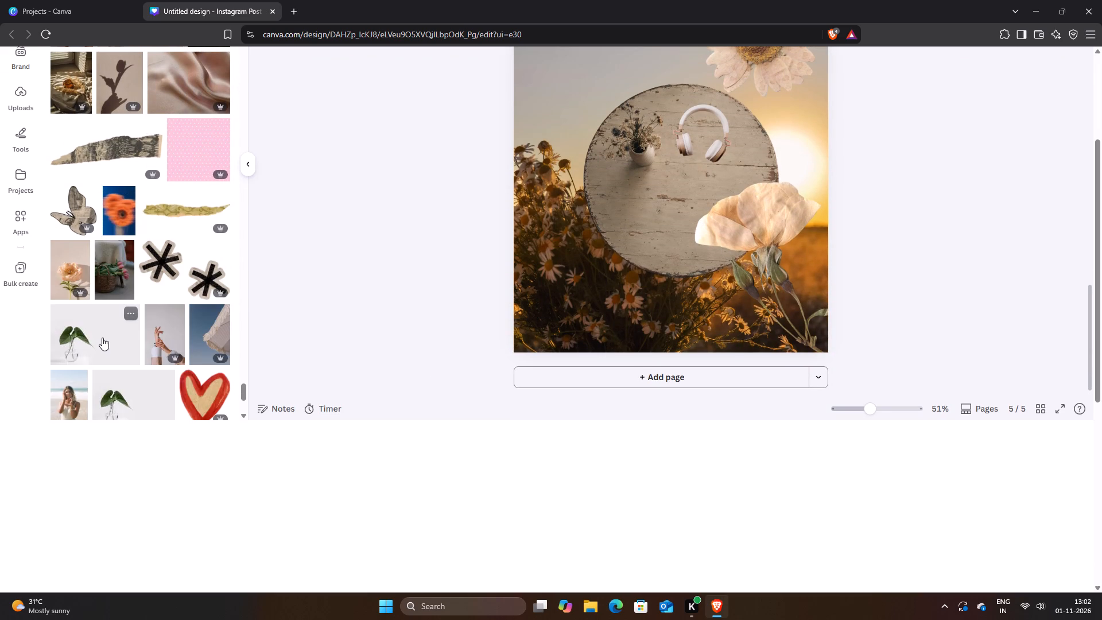
{"action": "scroll", "coordinate": [102, 338], "scroll_direction": "down", "scroll_amount": 4}
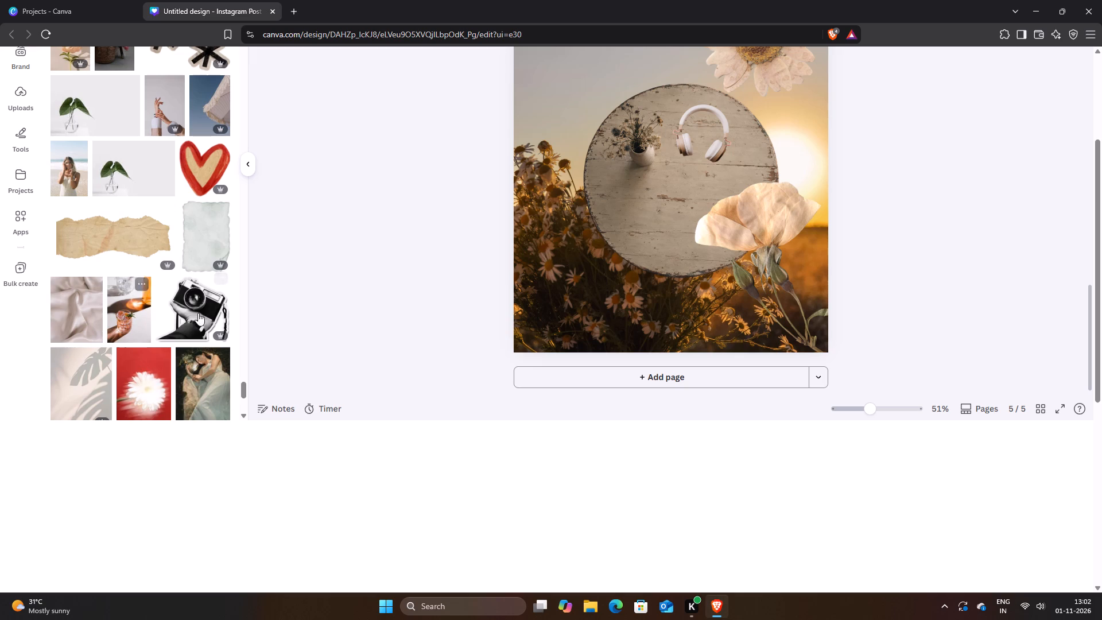
{"action": "scroll", "coordinate": [1101, 286], "scroll_direction": "up", "scroll_amount": 4}
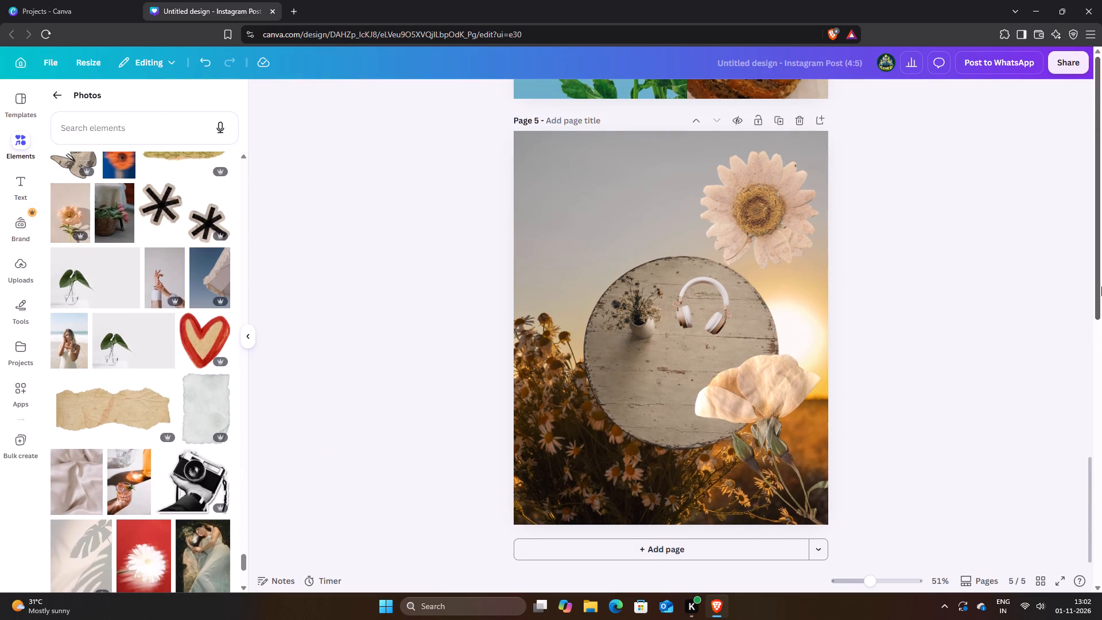
{"action": "scroll", "coordinate": [226, 471], "scroll_direction": "down", "scroll_amount": 5}
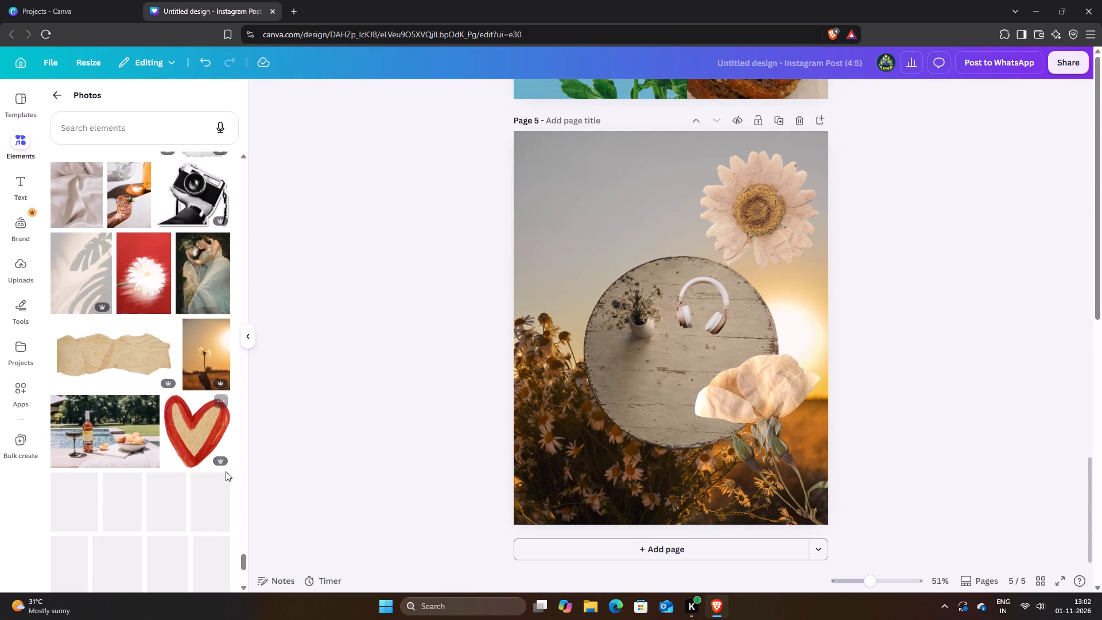
Browse the photo library for further cutouts and flowers that suit page 5's collage.
{"action": "scroll", "coordinate": [226, 471], "scroll_direction": "down", "scroll_amount": 7}
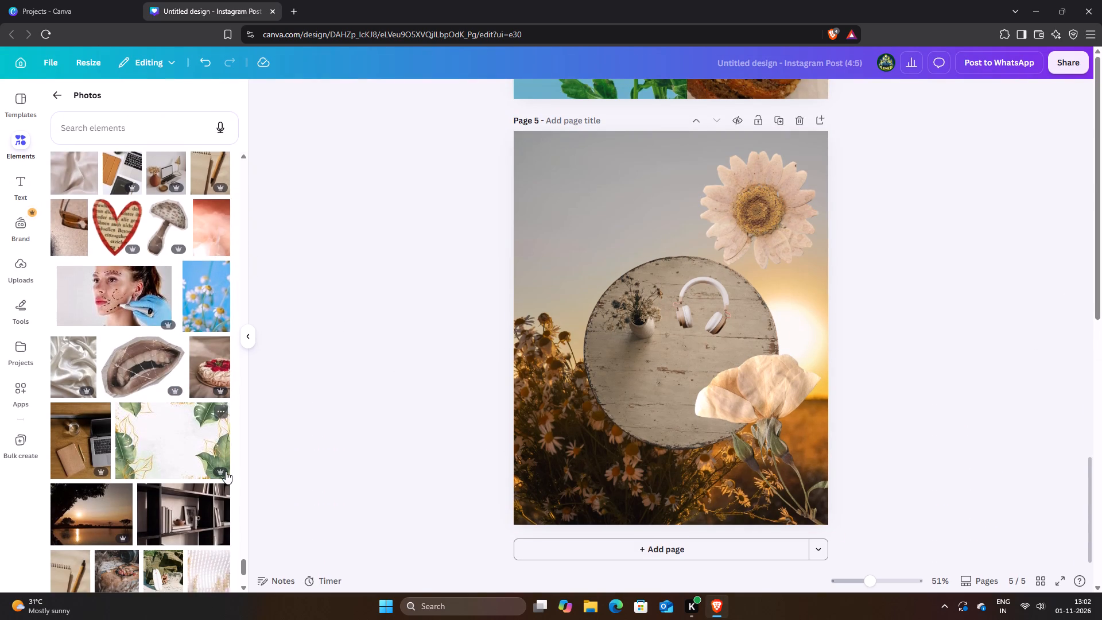
{"action": "scroll", "coordinate": [226, 471], "scroll_direction": "down", "scroll_amount": 2}
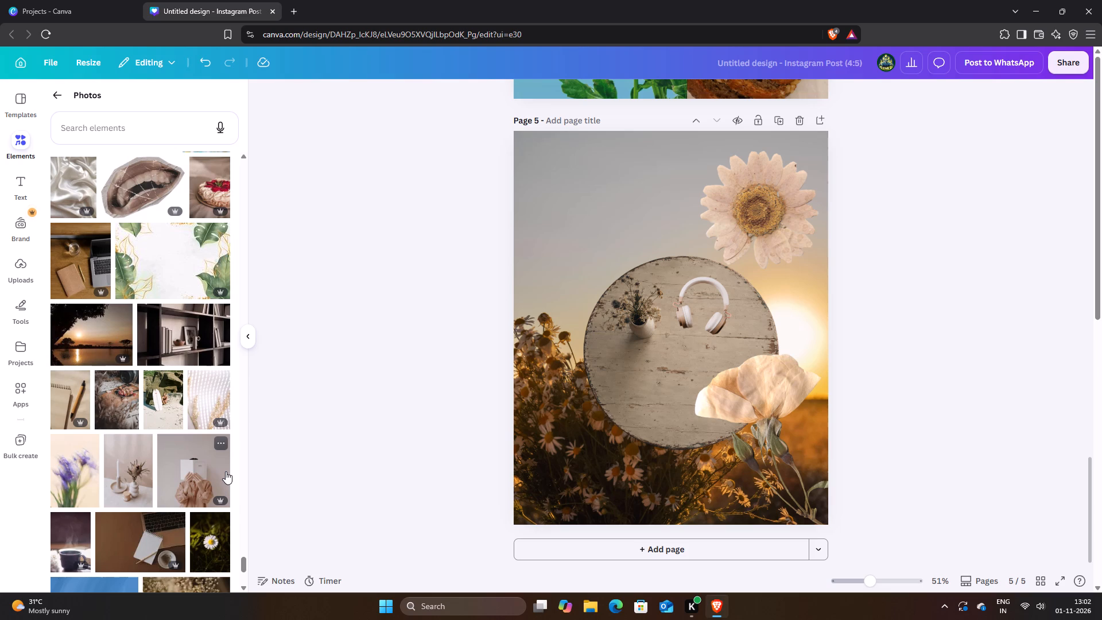
{"action": "scroll", "coordinate": [226, 471], "scroll_direction": "down", "scroll_amount": 6}
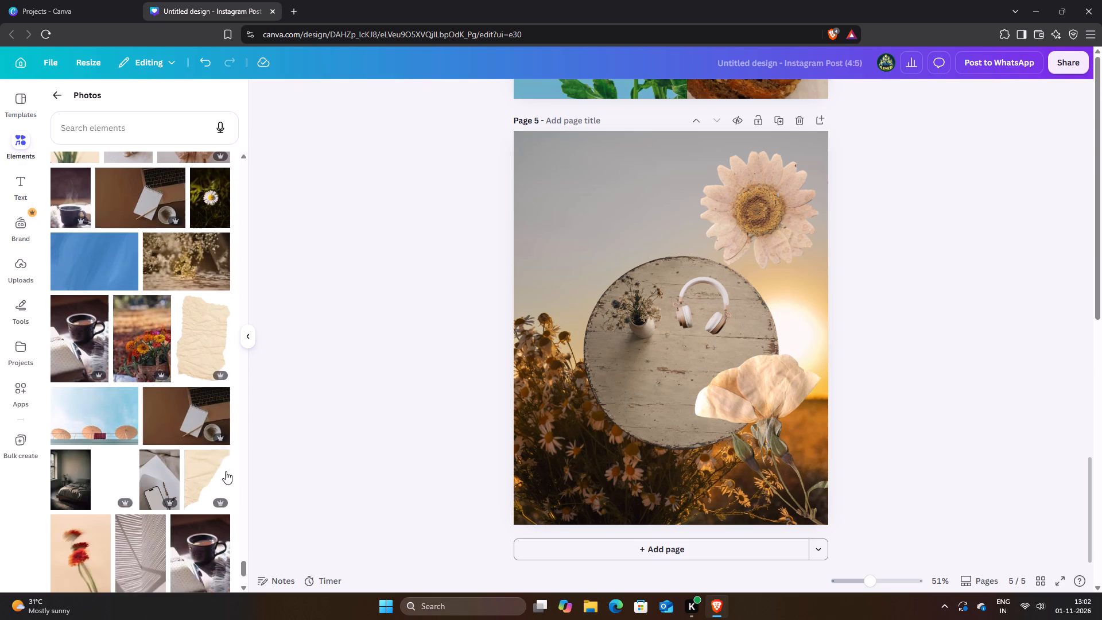
{"action": "scroll", "coordinate": [226, 471], "scroll_direction": "down", "scroll_amount": 8}
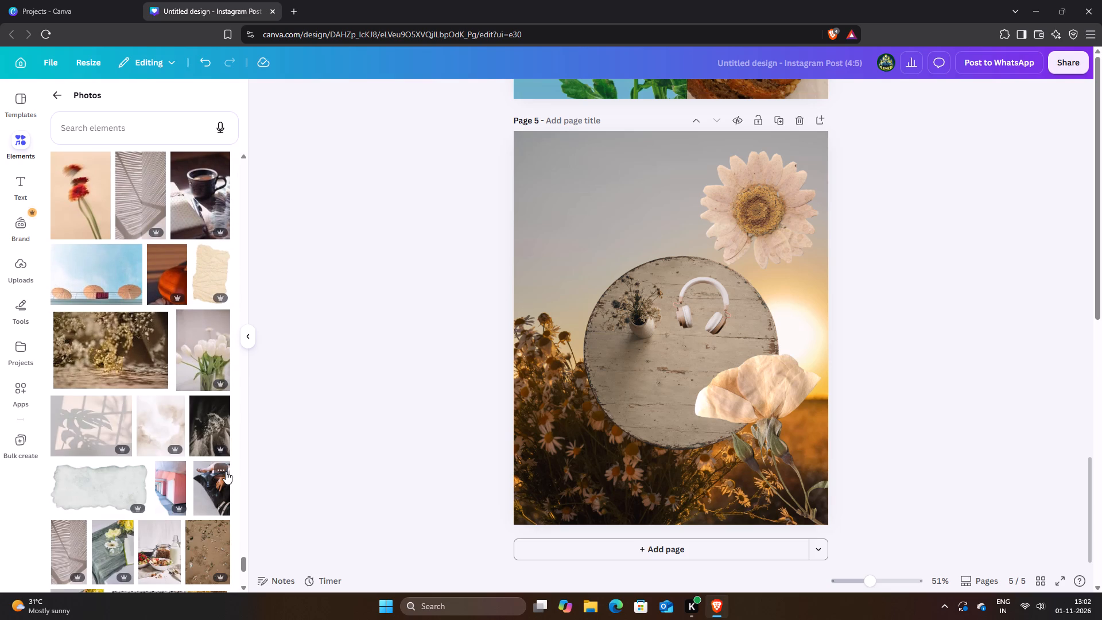
{"action": "scroll", "coordinate": [226, 471], "scroll_direction": "down", "scroll_amount": 6}
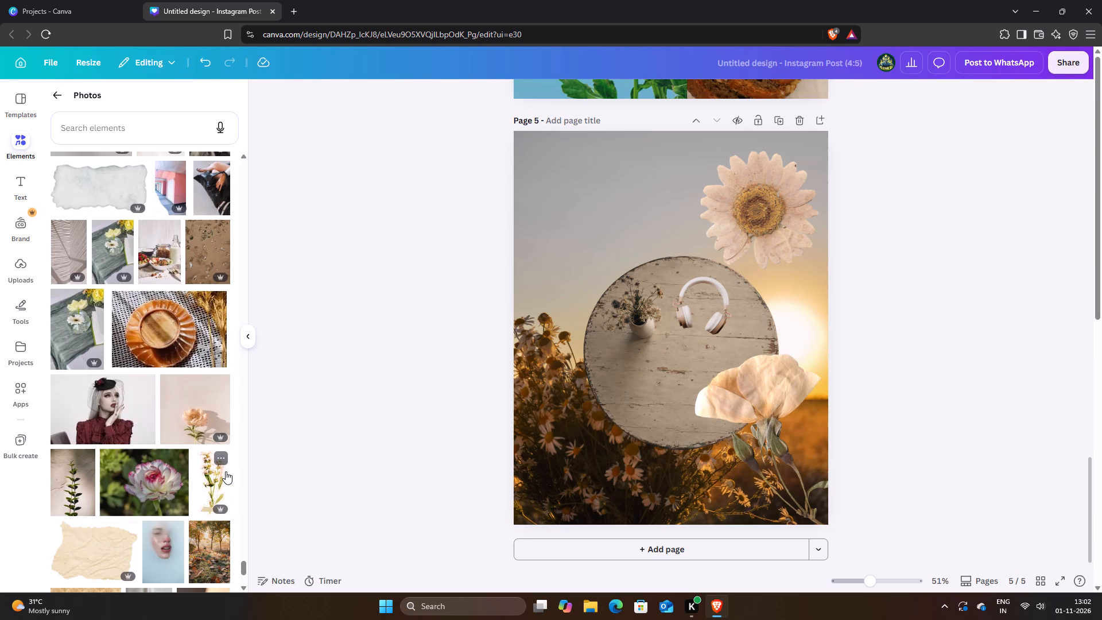
{"action": "scroll", "coordinate": [226, 471], "scroll_direction": "down", "scroll_amount": 5}
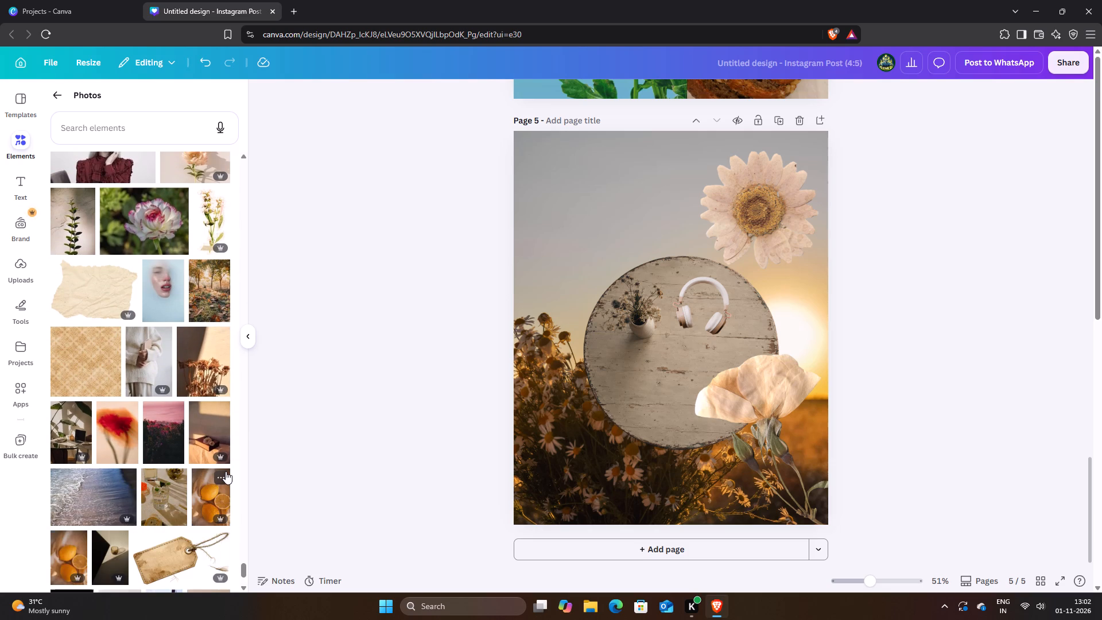
{"action": "scroll", "coordinate": [226, 471], "scroll_direction": "down", "scroll_amount": 7}
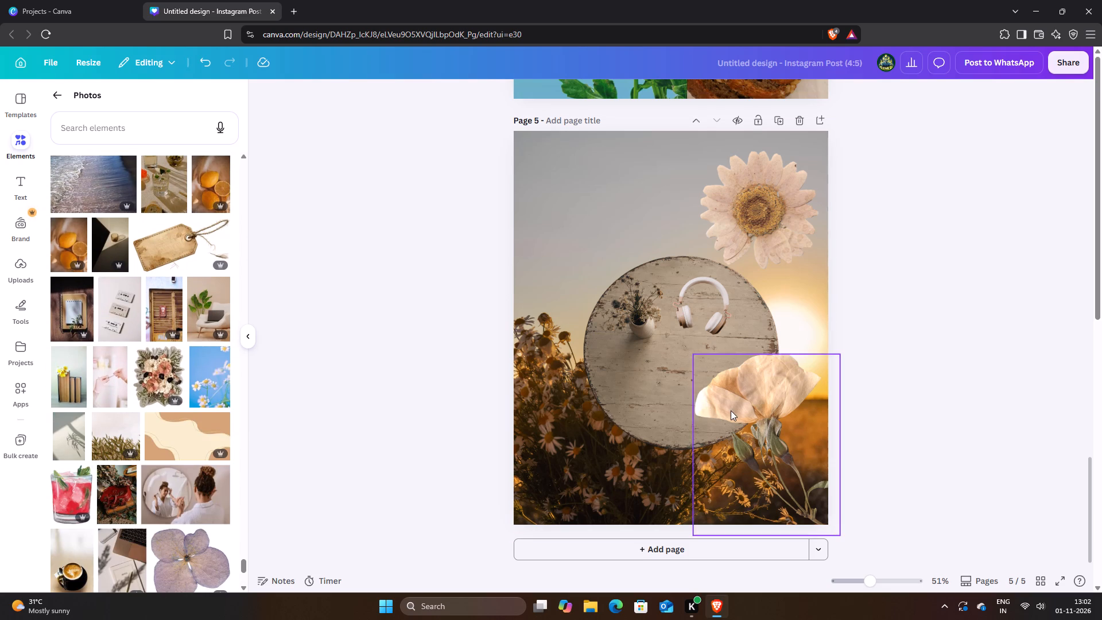
Move the cream flower to the lower-left part of page 5, overlapping the round table's lower-left edge.
{"action": "left_click_drag", "start_coordinate": [731, 410], "coordinate": [573, 447]}
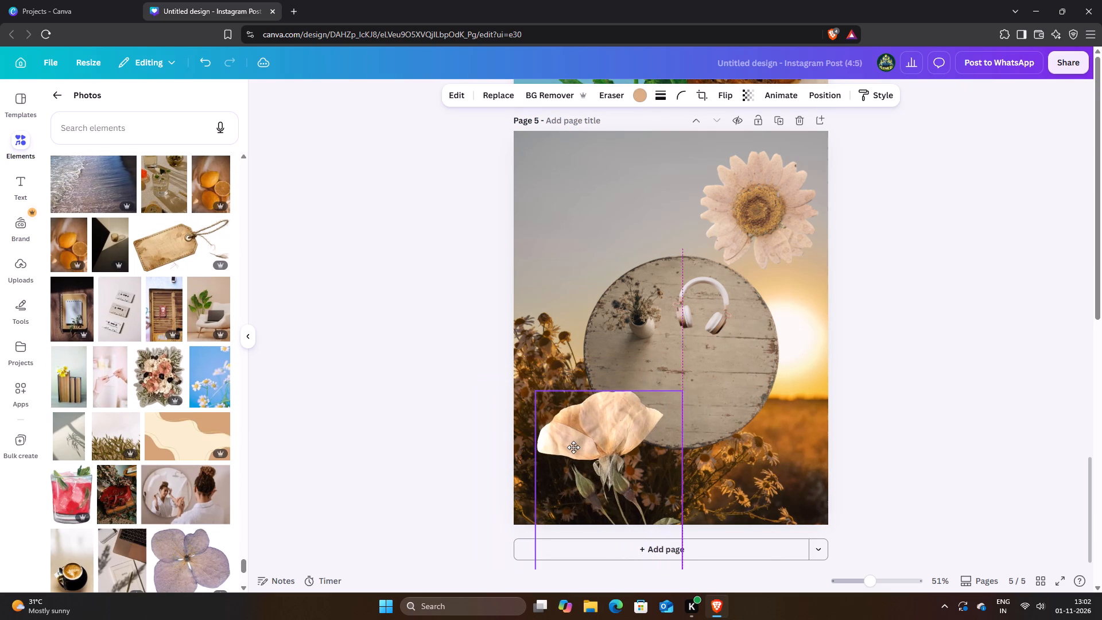
{"action": "left_click_drag", "start_coordinate": [573, 447], "coordinate": [565, 445]}
{"action": "left_click", "coordinate": [690, 373]}
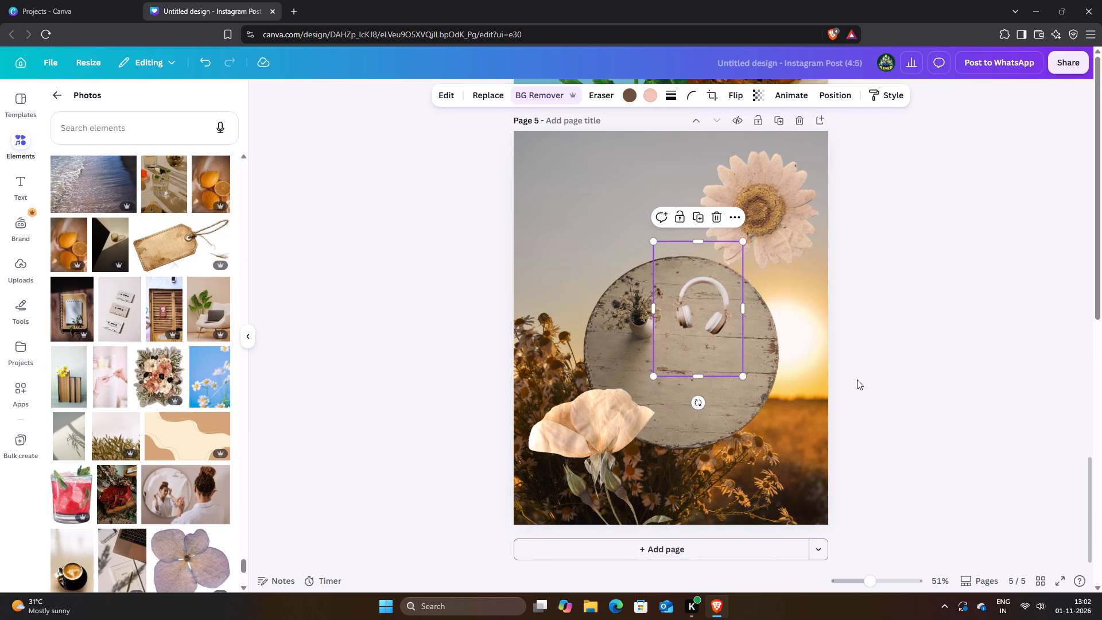
{"action": "left_click", "coordinate": [857, 379]}
Find the yellow tulip photo, add it to page 5 and remove its background.
{"action": "scroll", "coordinate": [199, 472], "scroll_direction": "down", "scroll_amount": 5}
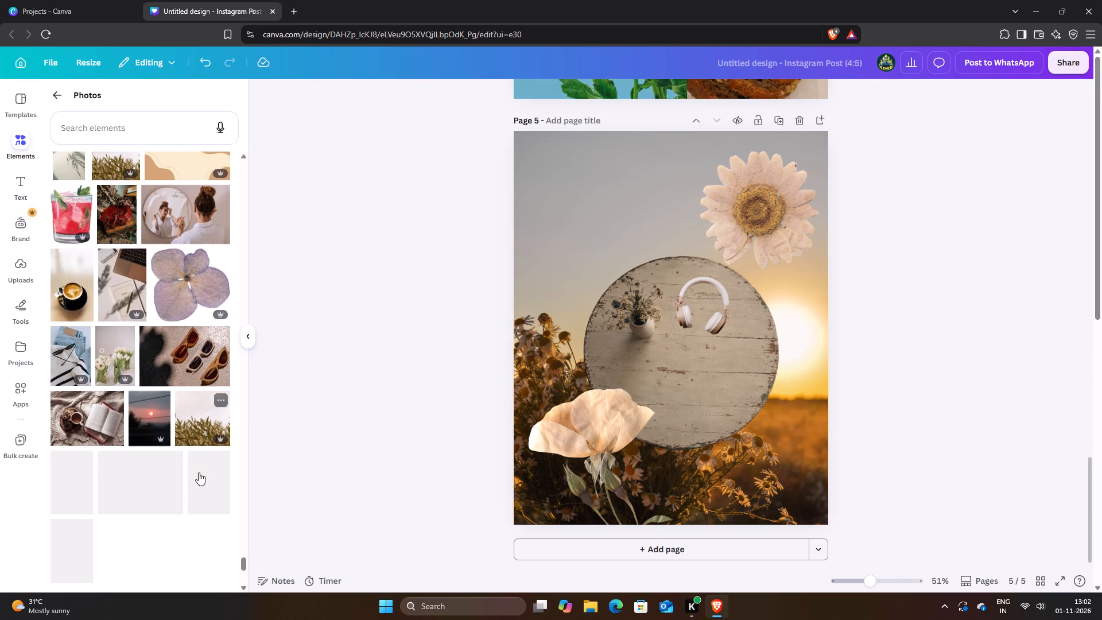
{"action": "scroll", "coordinate": [199, 472], "scroll_direction": "down", "scroll_amount": 6}
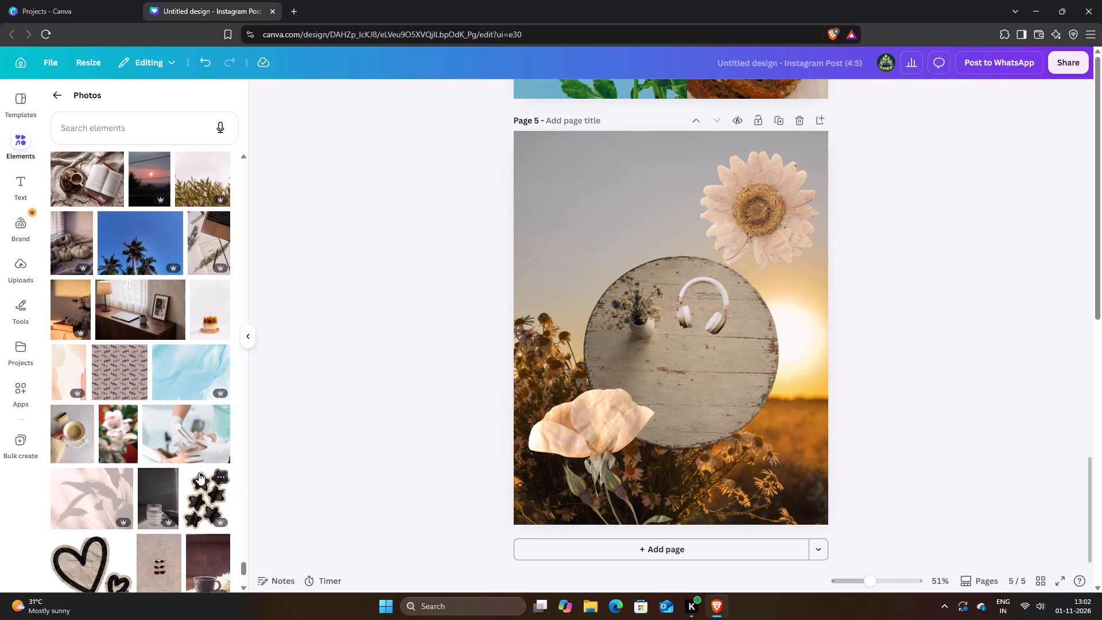
{"action": "scroll", "coordinate": [199, 472], "scroll_direction": "down", "scroll_amount": 6}
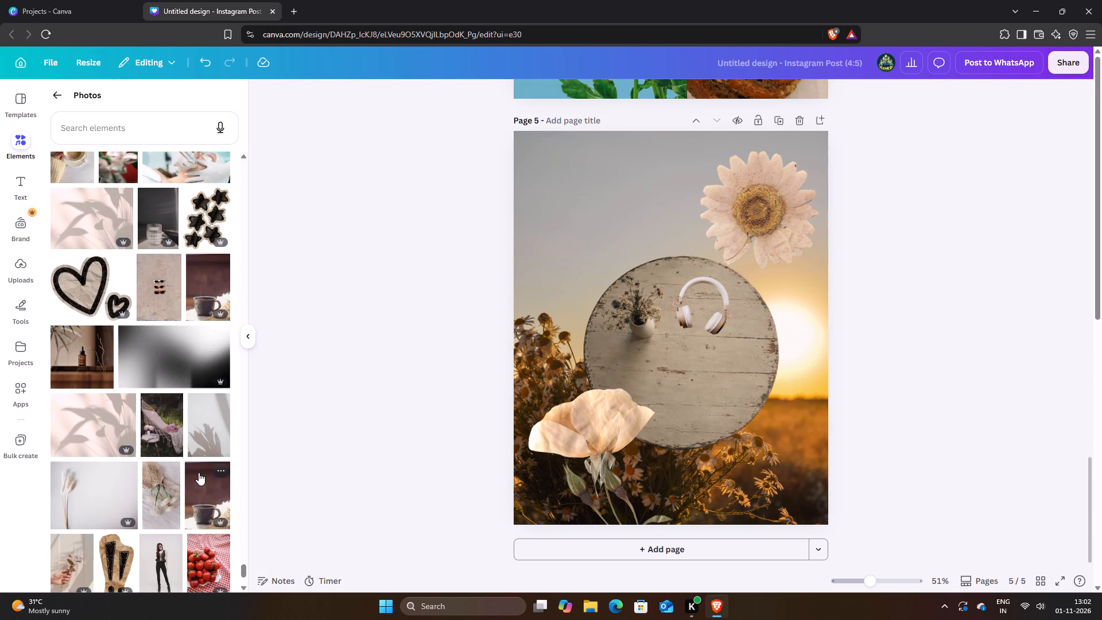
{"action": "scroll", "coordinate": [199, 472], "scroll_direction": "down", "scroll_amount": 11}
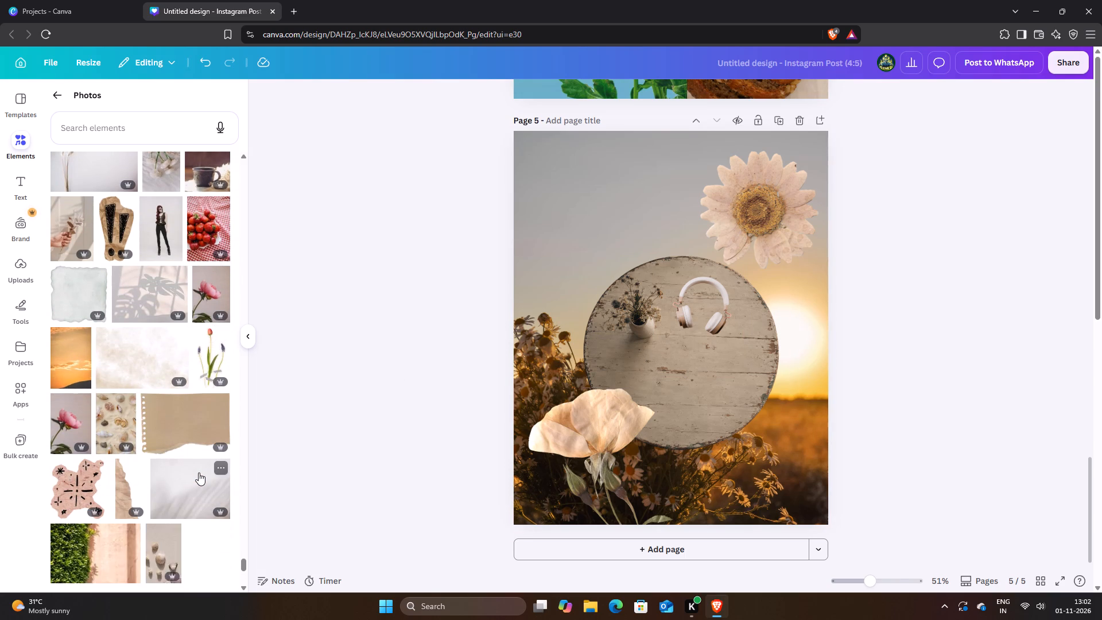
{"action": "scroll", "coordinate": [199, 472], "scroll_direction": "down", "scroll_amount": 12}
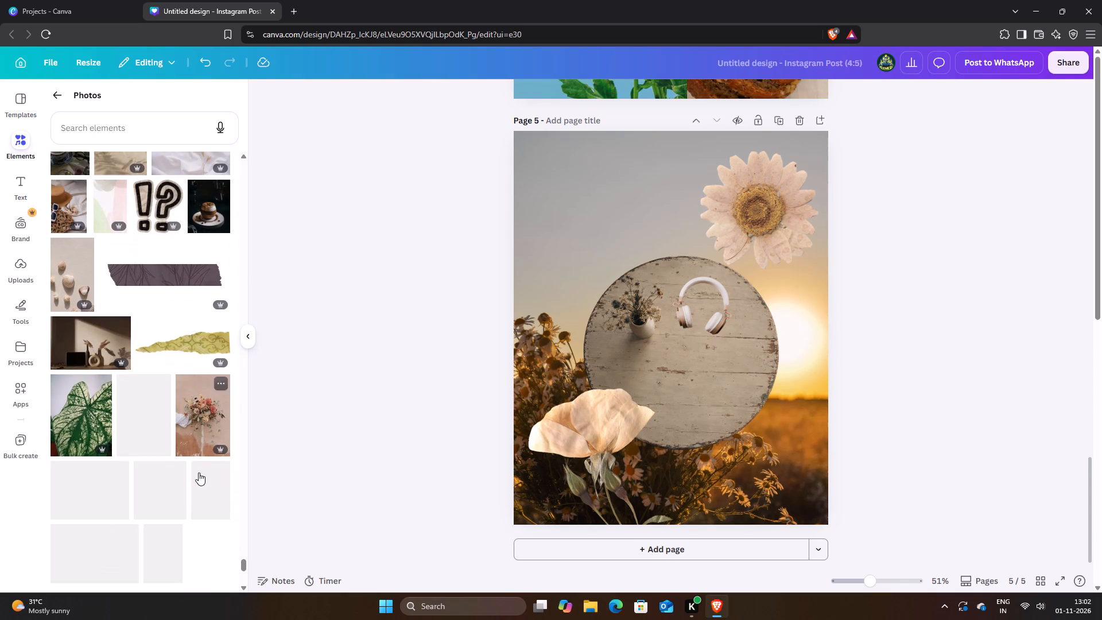
{"action": "scroll", "coordinate": [191, 521], "scroll_direction": "down", "scroll_amount": 3}
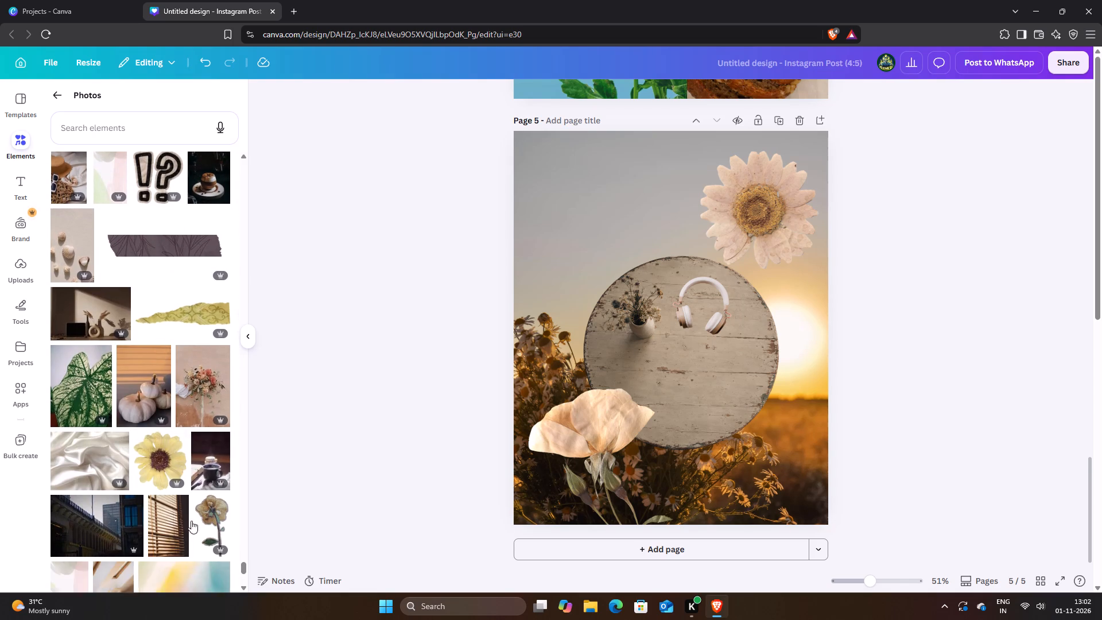
{"action": "scroll", "coordinate": [191, 521], "scroll_direction": "down", "scroll_amount": 4}
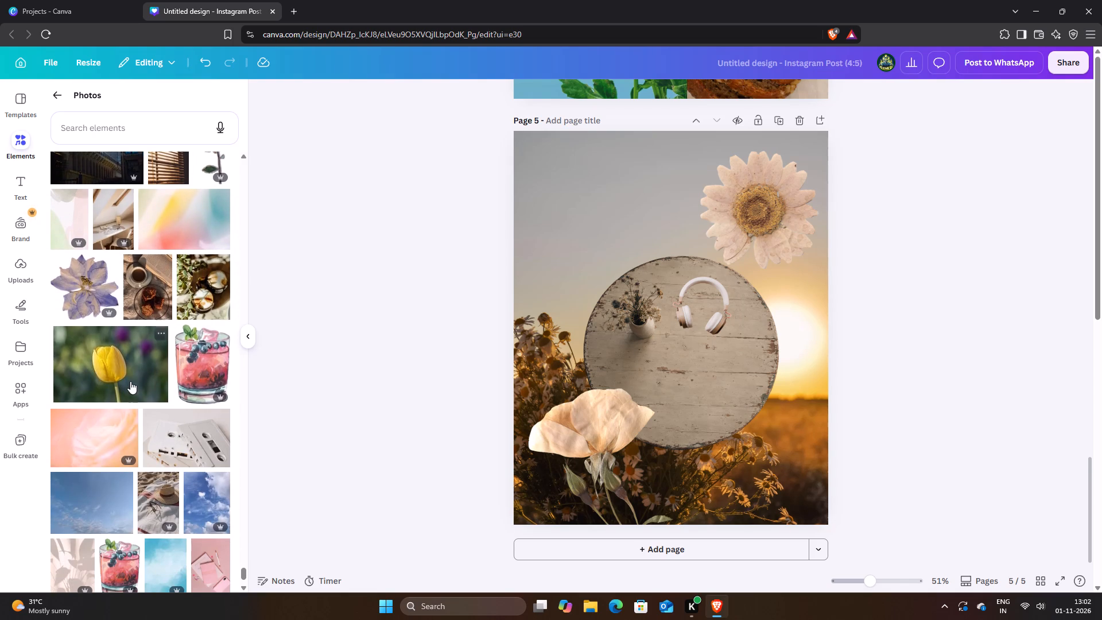
{"action": "left_click", "coordinate": [130, 381]}
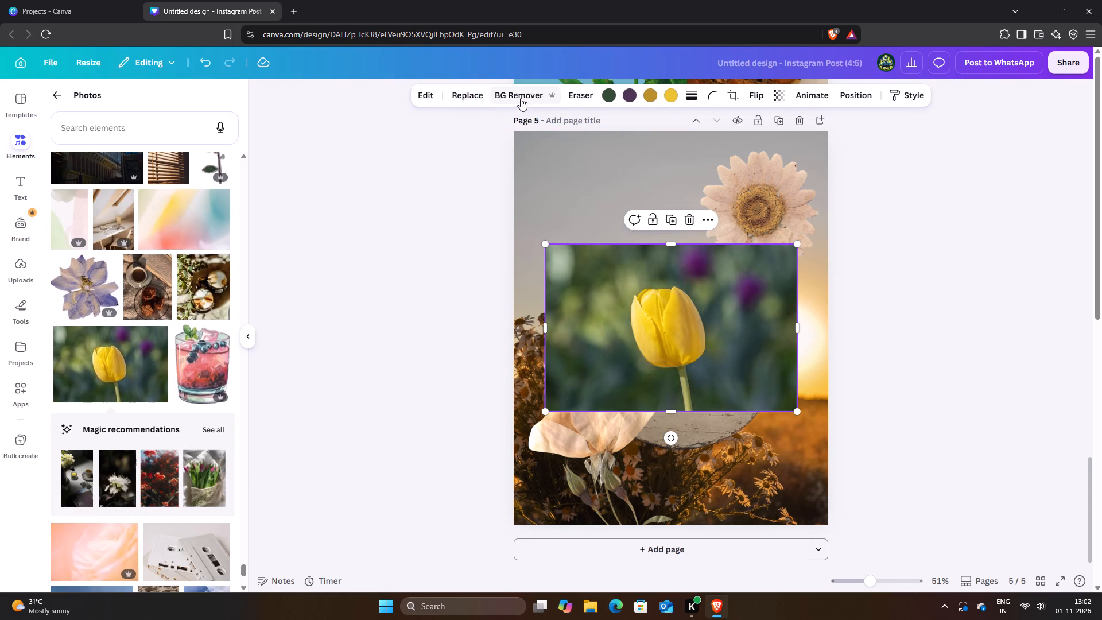
{"action": "left_click", "coordinate": [521, 98]}
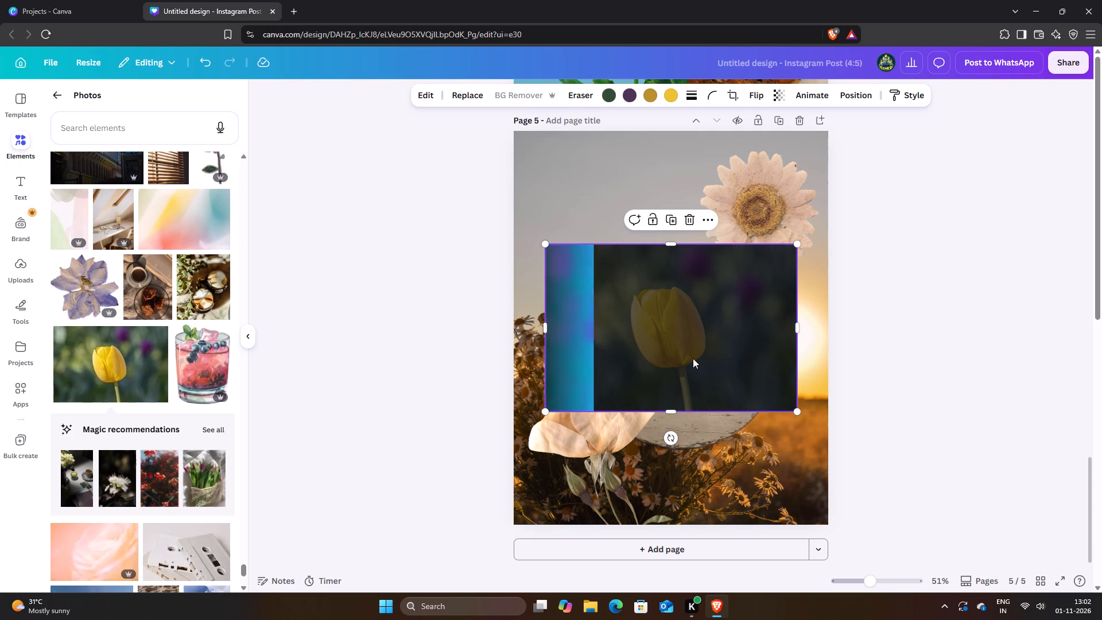
Place the yellow tulip cutout in page 5's lower-right corner, with its stem reaching the bottom edge.
{"action": "left_click_drag", "start_coordinate": [693, 358], "coordinate": [852, 452]}
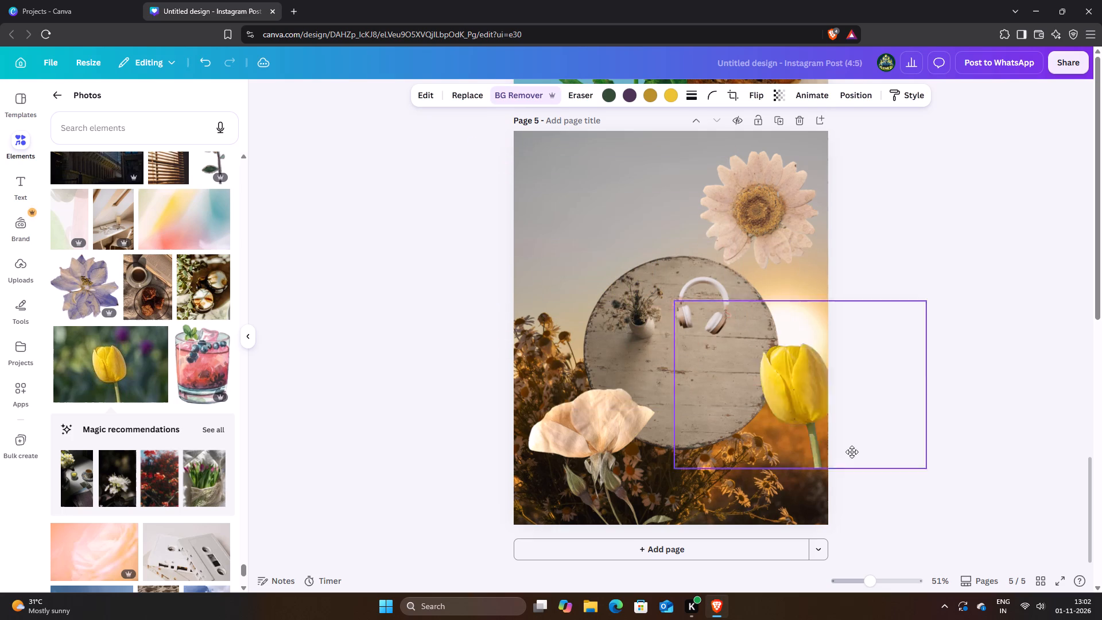
{"action": "left_click_drag", "start_coordinate": [852, 452], "coordinate": [810, 493]}
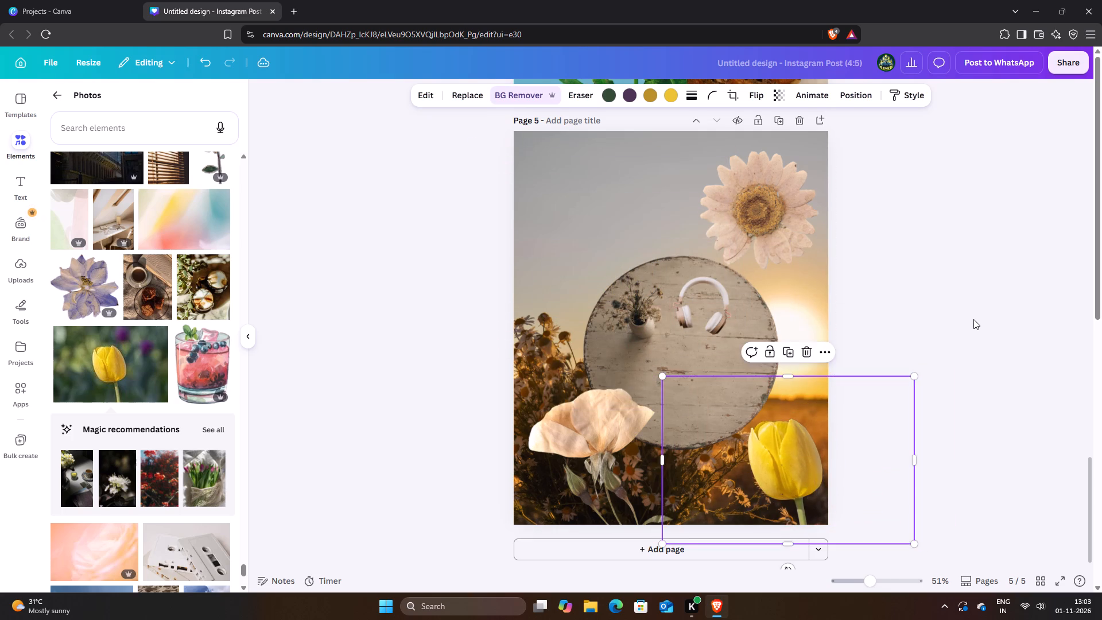
{"action": "left_click", "coordinate": [973, 317]}
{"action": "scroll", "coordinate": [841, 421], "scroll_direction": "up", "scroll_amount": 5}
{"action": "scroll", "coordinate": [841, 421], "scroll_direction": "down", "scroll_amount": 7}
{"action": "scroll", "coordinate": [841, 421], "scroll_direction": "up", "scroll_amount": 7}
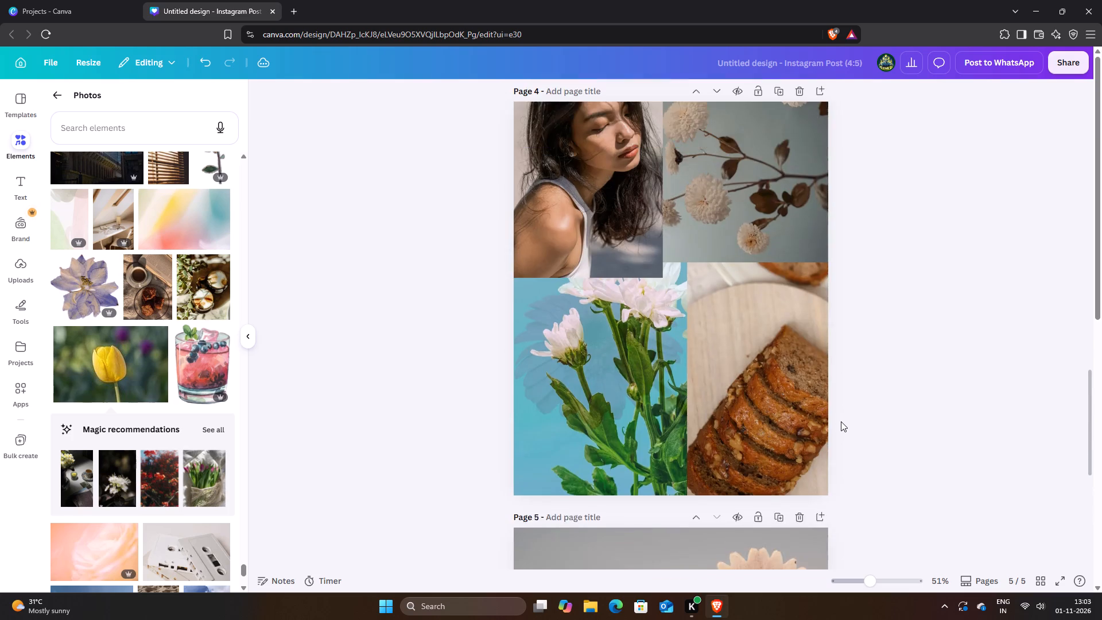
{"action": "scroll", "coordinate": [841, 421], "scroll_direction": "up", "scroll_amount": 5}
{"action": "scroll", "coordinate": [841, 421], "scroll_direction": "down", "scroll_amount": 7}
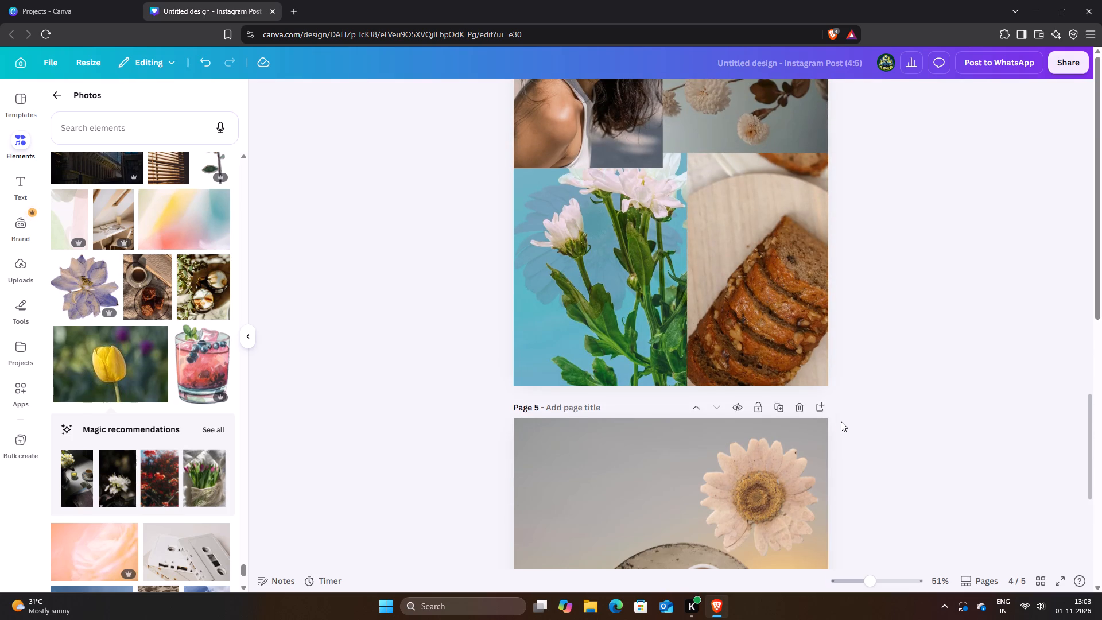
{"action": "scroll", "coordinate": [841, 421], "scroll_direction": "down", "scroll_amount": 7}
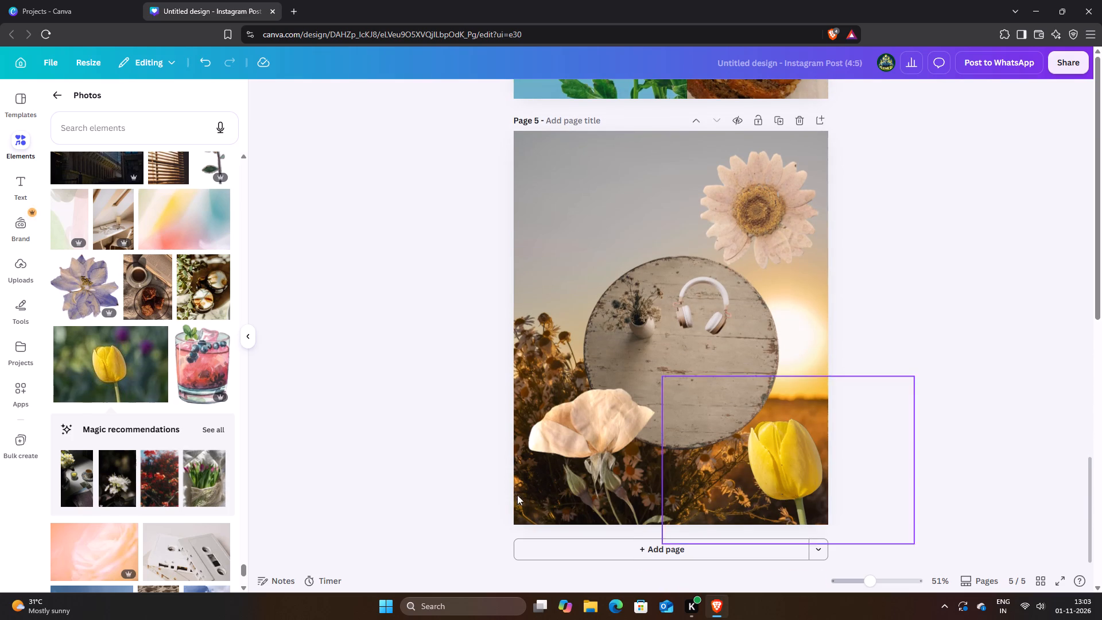
Find the black-outlined crumpled-paper fan cutout, add it to page 5 and shrink it to fit beside the large daisy.
{"action": "scroll", "coordinate": [140, 409], "scroll_direction": "down", "scroll_amount": 5}
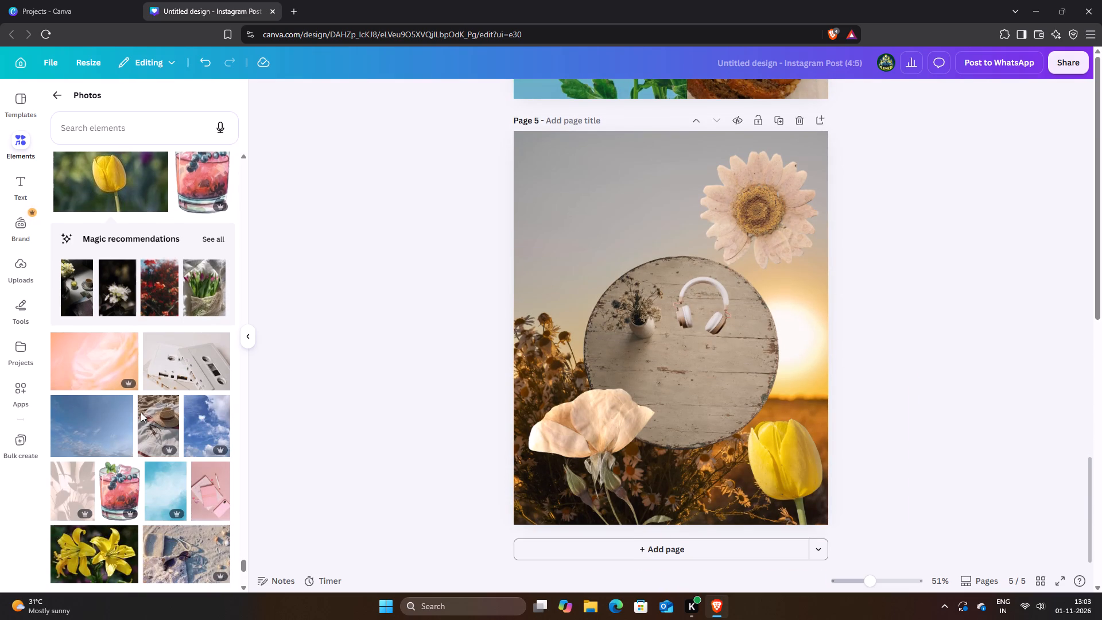
{"action": "scroll", "coordinate": [141, 412], "scroll_direction": "down", "scroll_amount": 6}
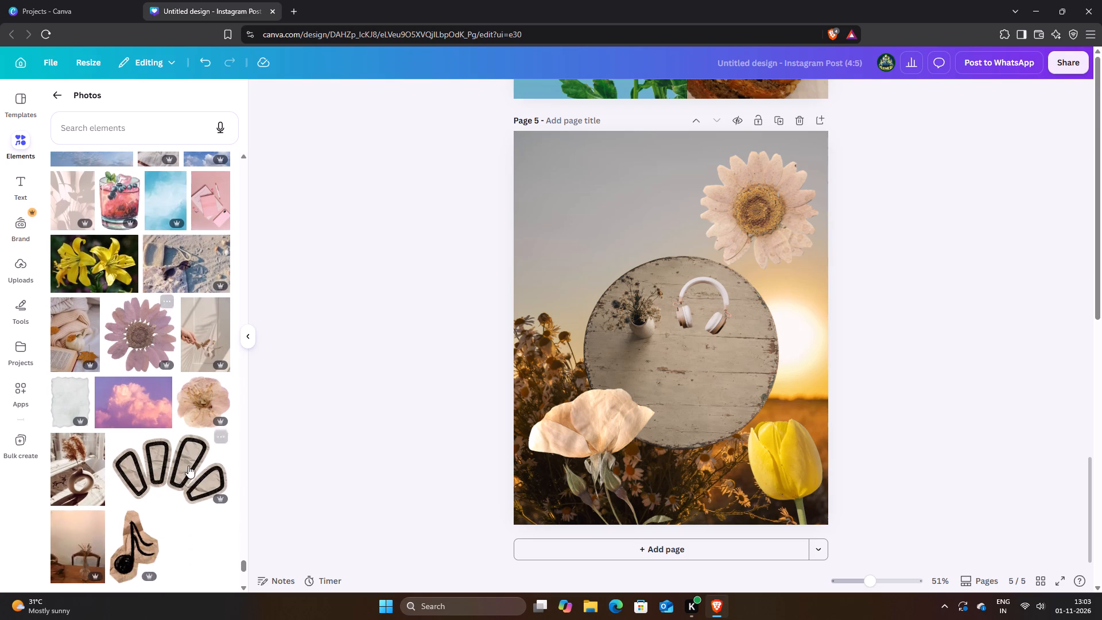
{"action": "left_click", "coordinate": [188, 469]}
{"action": "left_click_drag", "start_coordinate": [637, 318], "coordinate": [598, 179]}
{"action": "left_click_drag", "start_coordinate": [757, 265], "coordinate": [704, 226]}
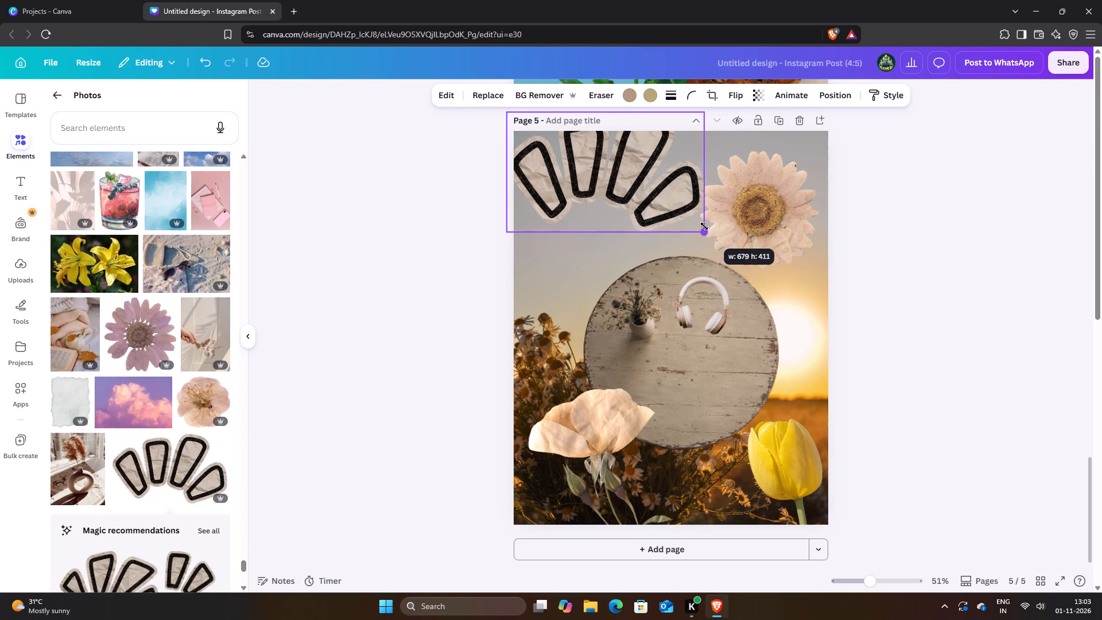
{"action": "left_click_drag", "start_coordinate": [704, 226], "coordinate": [694, 220]}
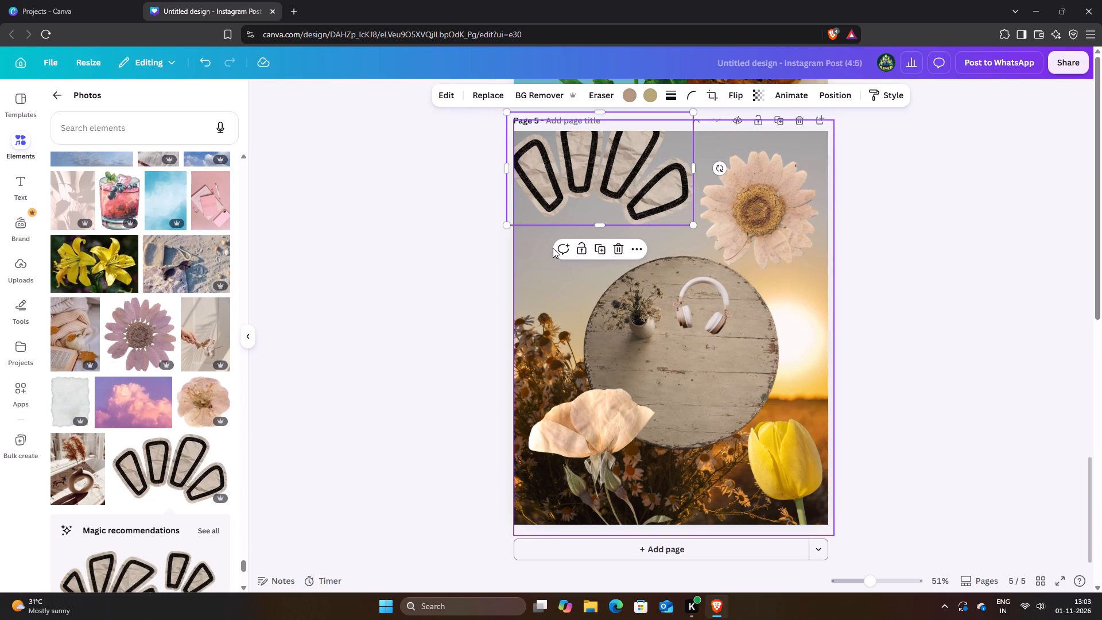
Rotate the paper fan cutout counterclockwise and position it so it radiates around the round table's upper-left edge.
{"action": "left_click_drag", "start_coordinate": [596, 195], "coordinate": [617, 235]}
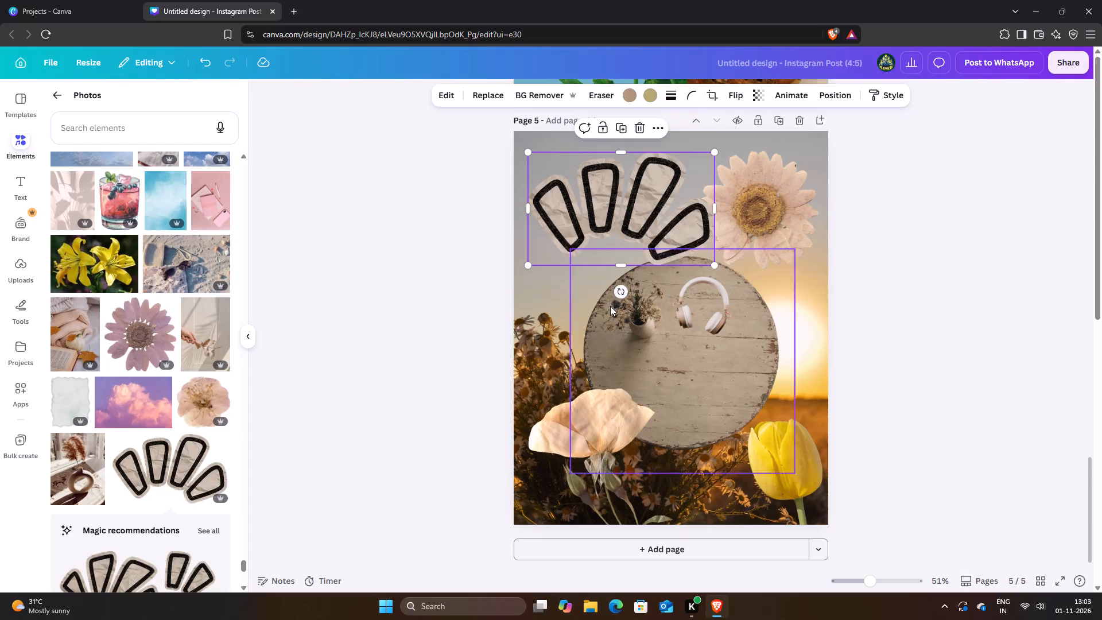
{"action": "left_click_drag", "start_coordinate": [616, 297], "coordinate": [658, 301]}
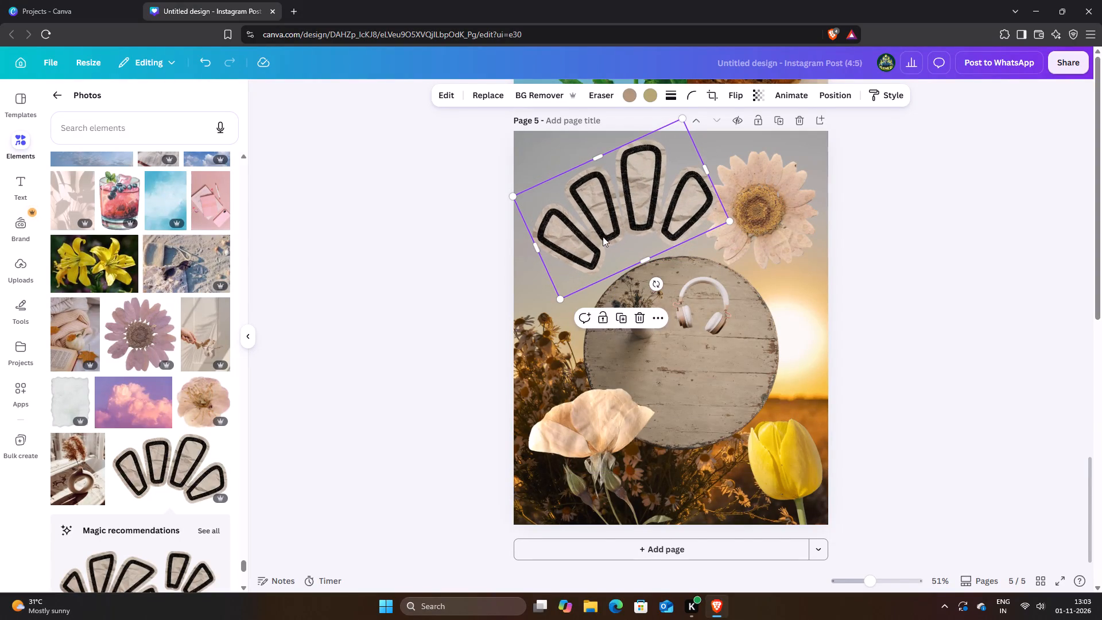
{"action": "left_click_drag", "start_coordinate": [604, 234], "coordinate": [584, 261]}
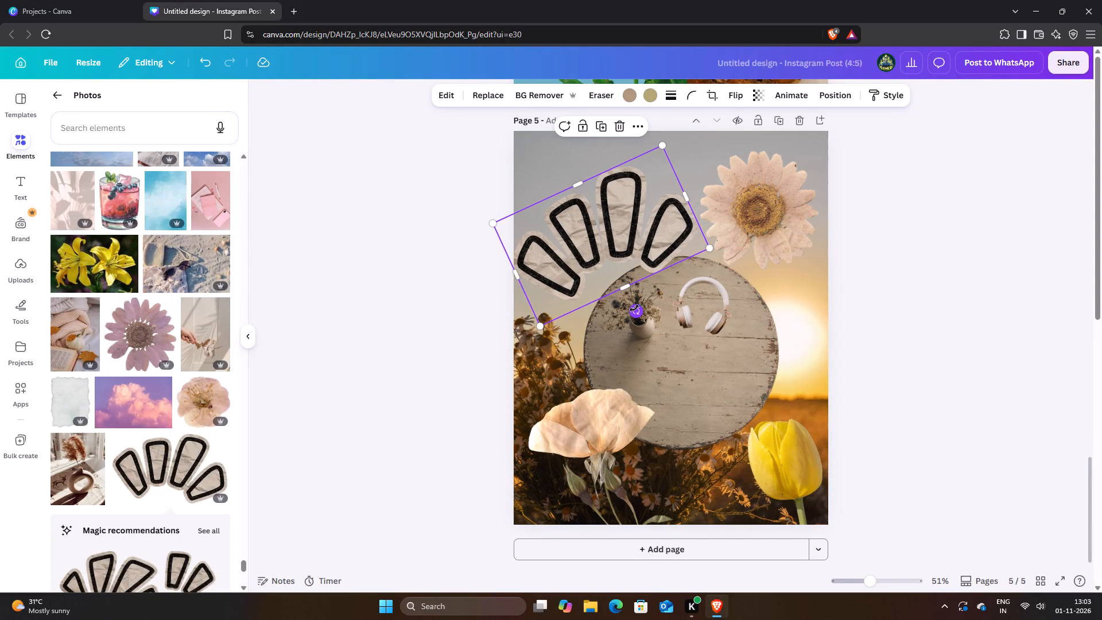
{"action": "left_click_drag", "start_coordinate": [634, 308], "coordinate": [659, 301]}
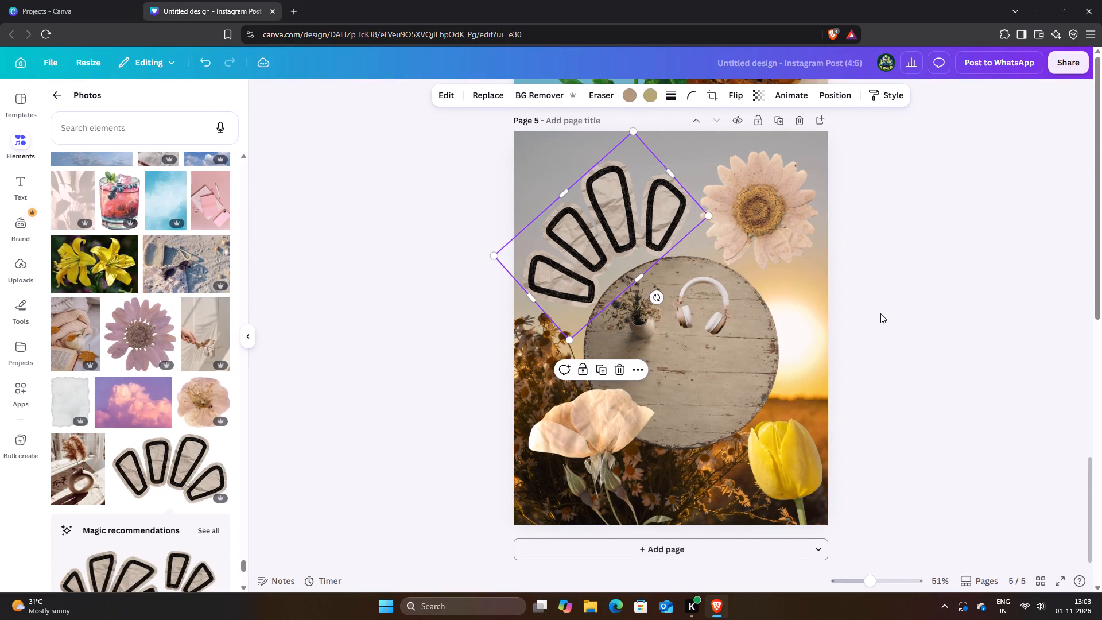
{"action": "left_click", "coordinate": [948, 294]}
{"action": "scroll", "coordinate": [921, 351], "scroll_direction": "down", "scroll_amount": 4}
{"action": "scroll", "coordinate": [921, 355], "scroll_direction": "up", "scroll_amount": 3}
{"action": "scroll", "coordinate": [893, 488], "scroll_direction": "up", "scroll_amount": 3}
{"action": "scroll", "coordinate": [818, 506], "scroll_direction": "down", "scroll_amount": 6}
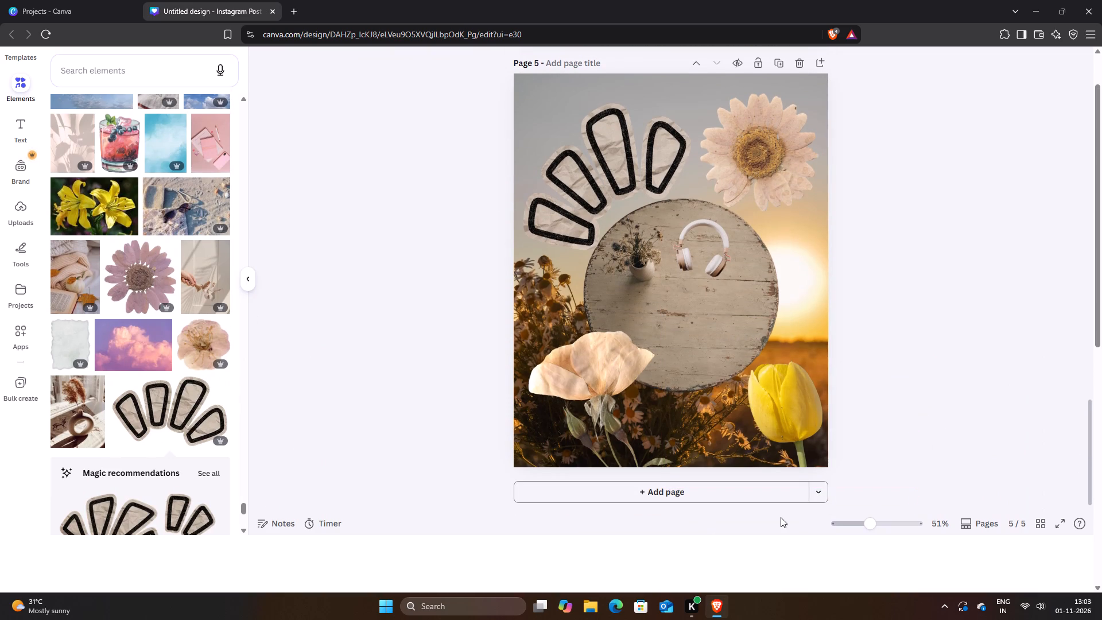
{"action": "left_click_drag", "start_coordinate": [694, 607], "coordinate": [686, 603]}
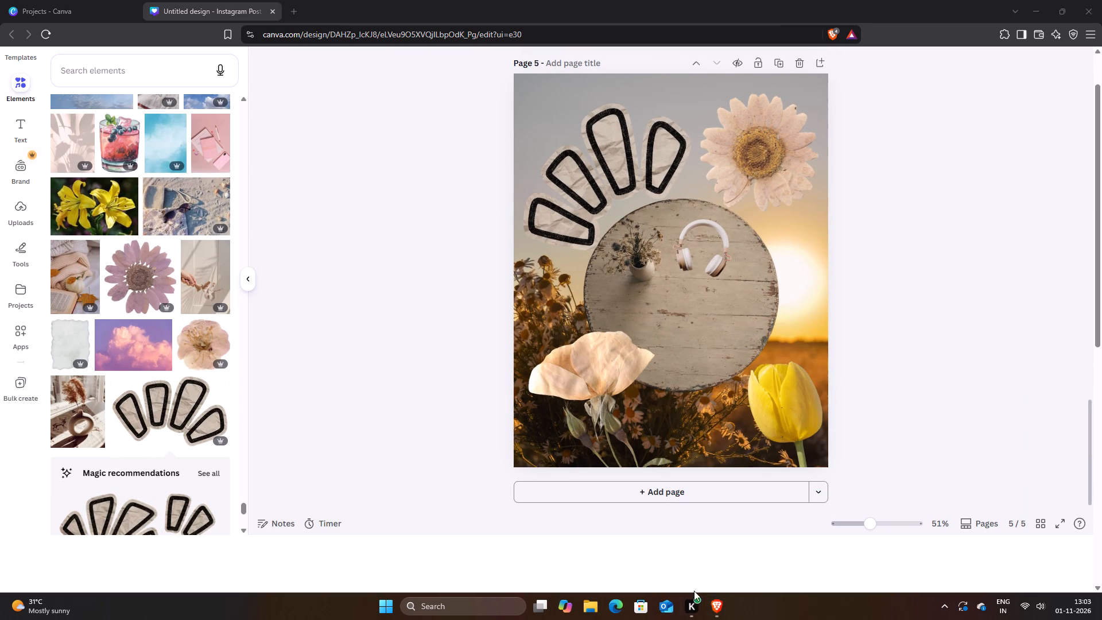